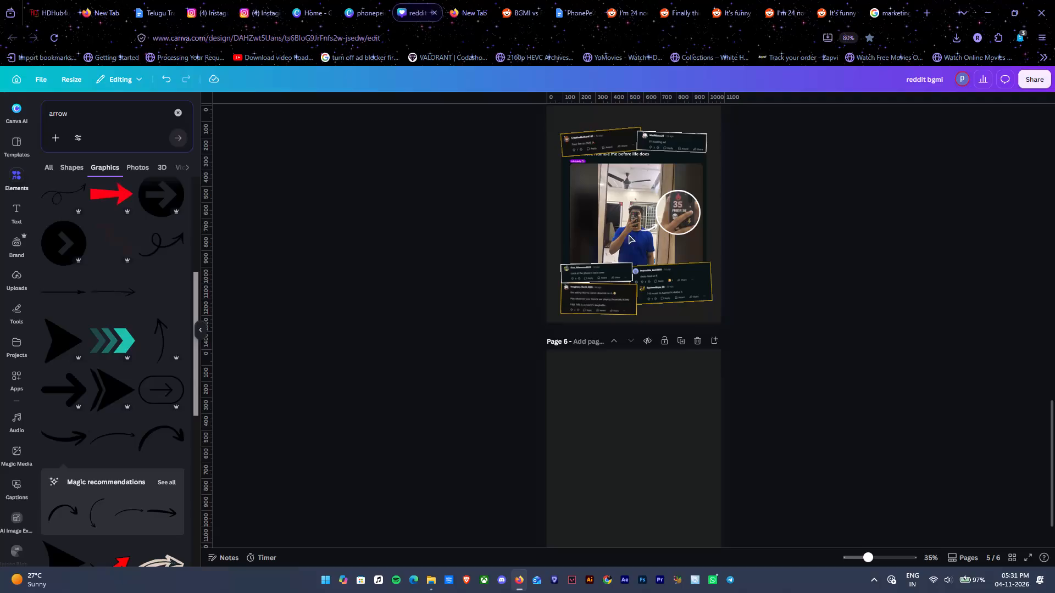
# Copy the Reddit post image from page 5 onto the blank page 6 and centre it there.
pyautogui.click(653, 167)
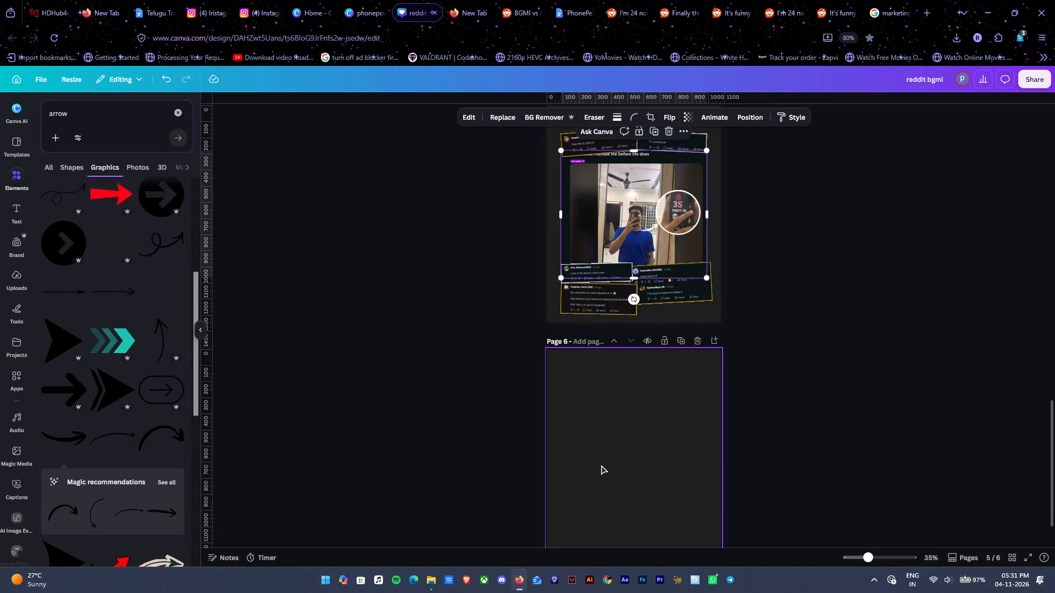
pyautogui.hotkey('ctrl', 'c')
pyautogui.scroll(-3, 603, 455)
pyautogui.hotkey('ctrl', 'v')
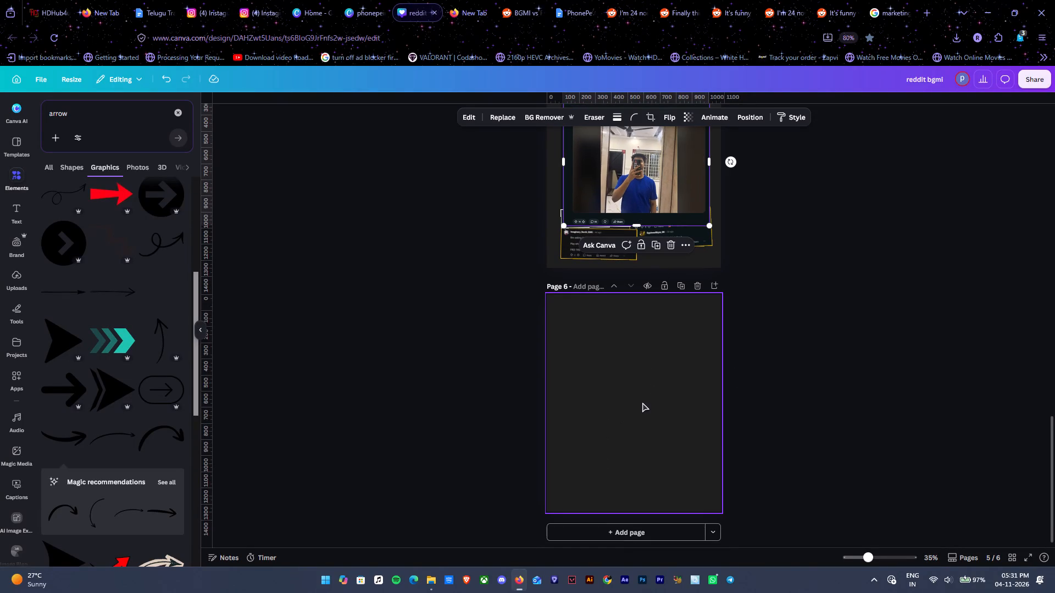
pyautogui.moveTo(676, 195); pyautogui.dragTo(676, 431)
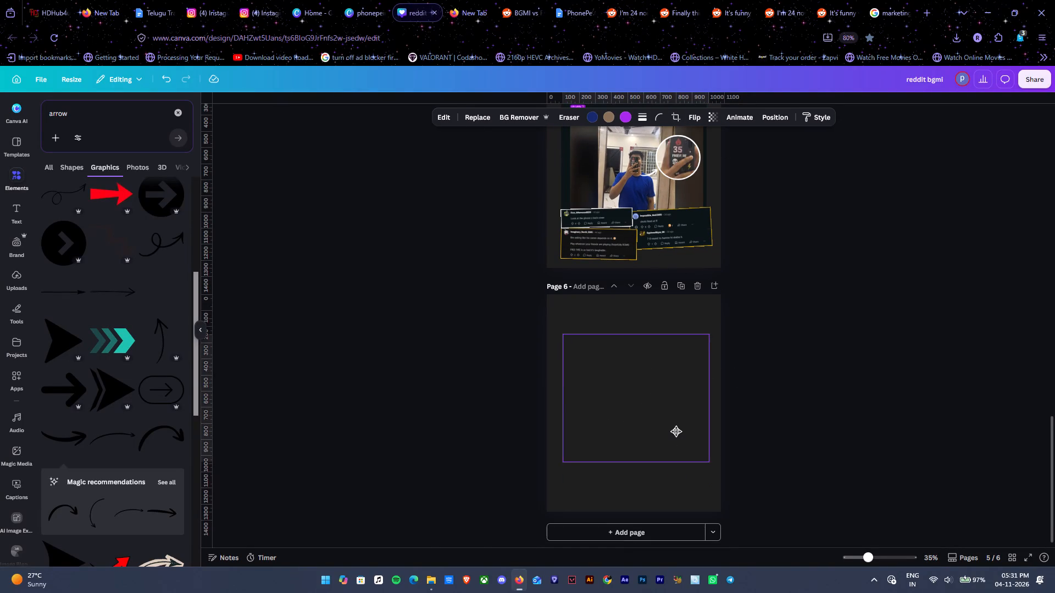
pyautogui.moveTo(676, 431); pyautogui.dragTo(675, 430)
pyautogui.keyDown('ctrl'); pyautogui.keyDown('alt'); pyautogui.scroll(3, 675, 446); pyautogui.keyUp('alt'); pyautogui.keyUp('ctrl')
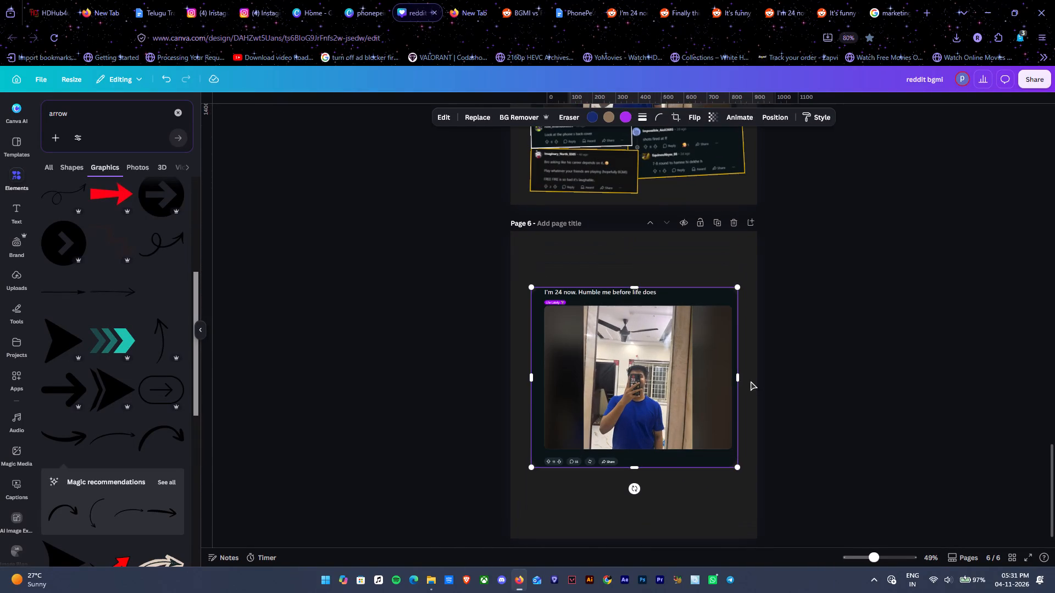
pyautogui.click(812, 373)
pyautogui.moveTo(677, 379); pyautogui.dragTo(677, 384)
# Copy the purple rounded rectangle behind the post image on page 3 and paste it onto page 6.
pyautogui.scroll(15, 677, 384)
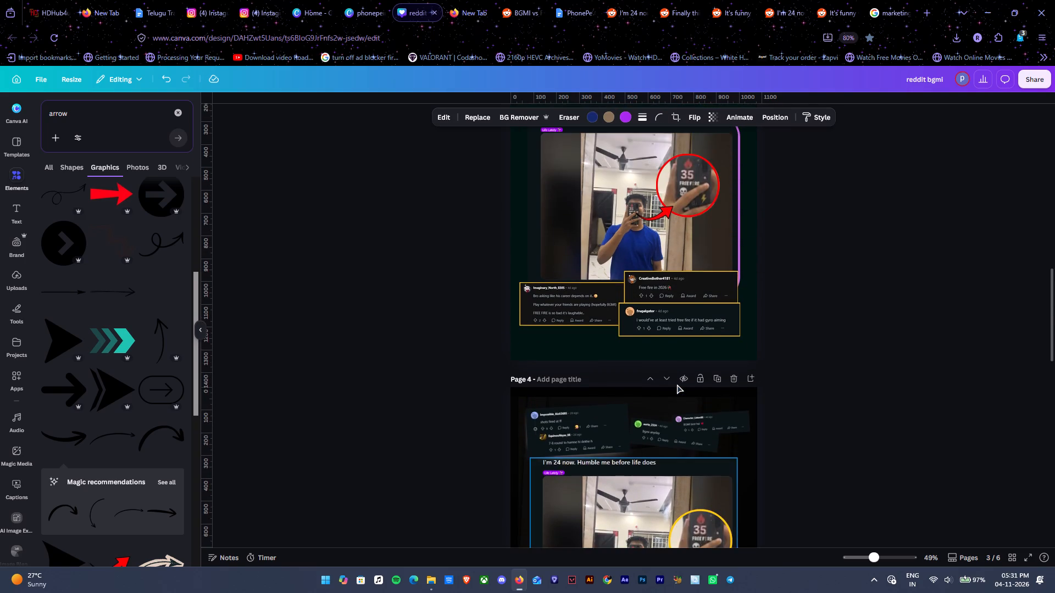
pyautogui.scroll(-6, 677, 384)
pyautogui.scroll(8, 677, 384)
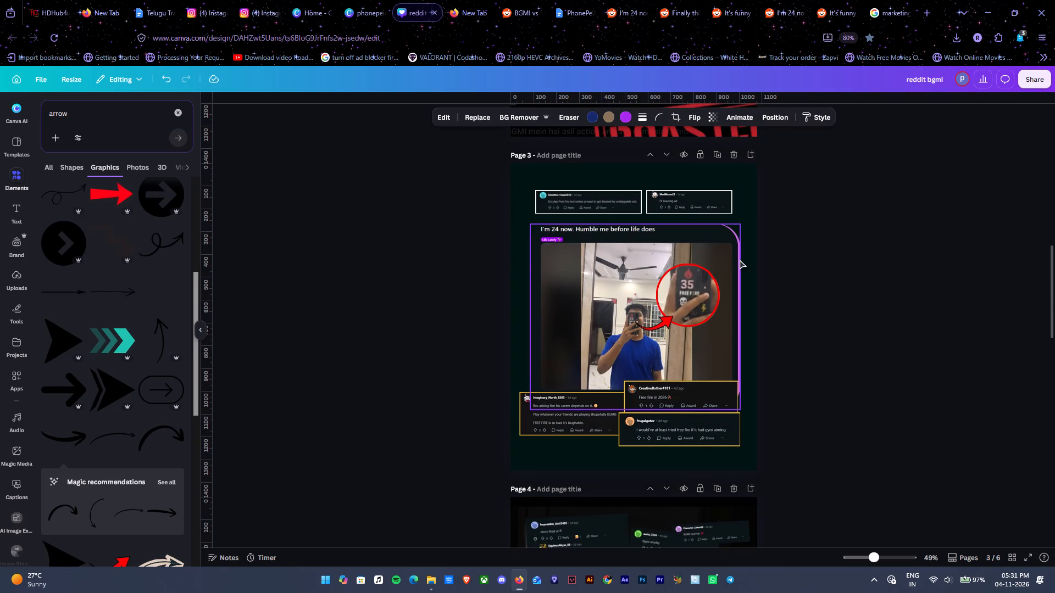
pyautogui.click(740, 260)
pyautogui.hotkey('ctrl', 'c')
pyautogui.scroll(-19, 656, 521)
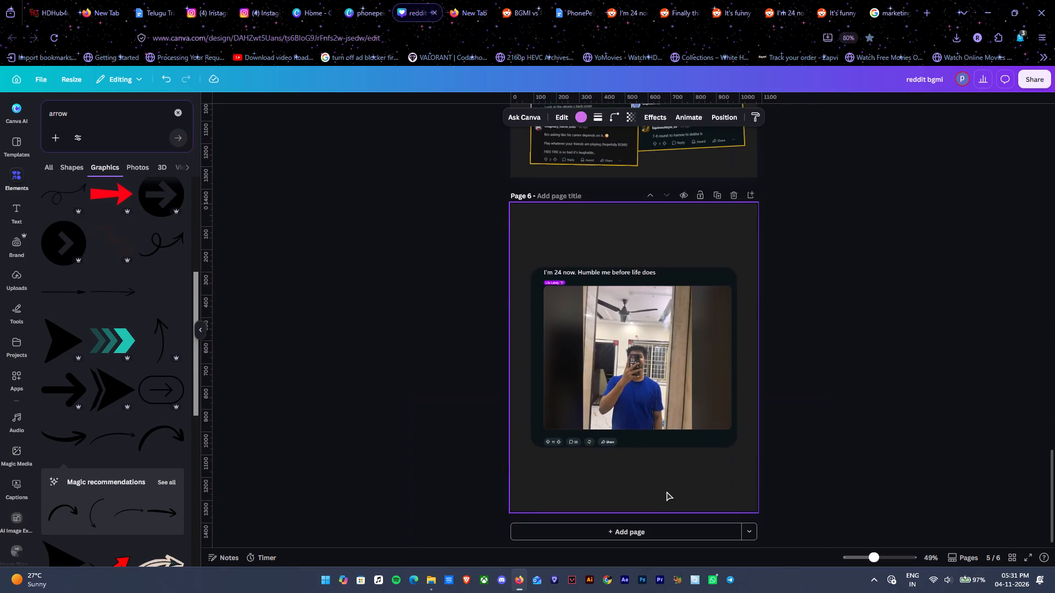
pyautogui.hotkey('ctrl', 'v')
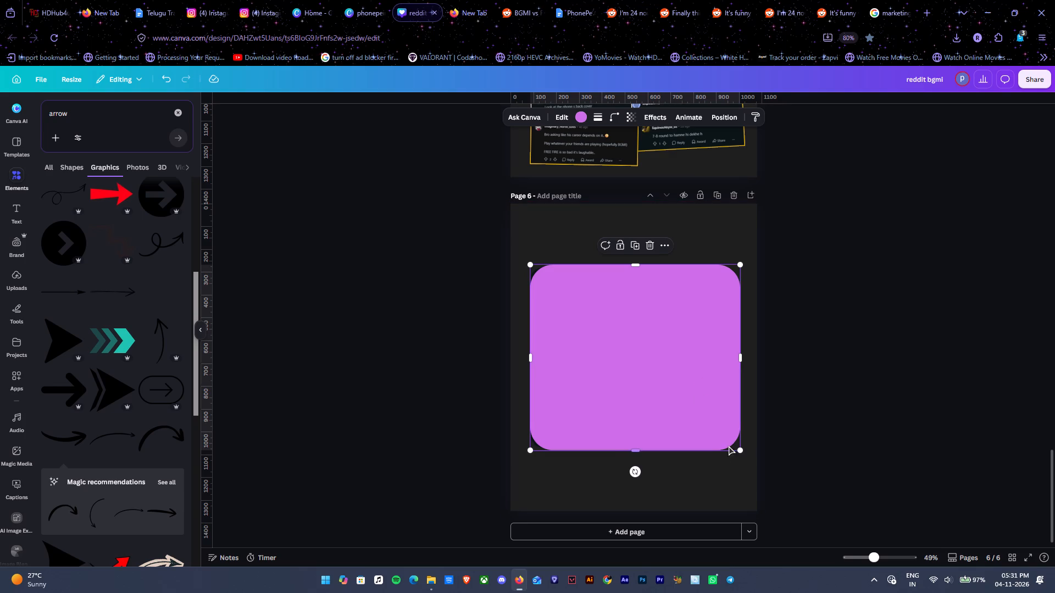
# Enlarge the purple rounded rectangle on page 6 to nearly the page width and centre it horizontally.
pyautogui.moveTo(741, 450); pyautogui.dragTo(770, 463)
pyautogui.moveTo(723, 419); pyautogui.dragTo(706, 409)
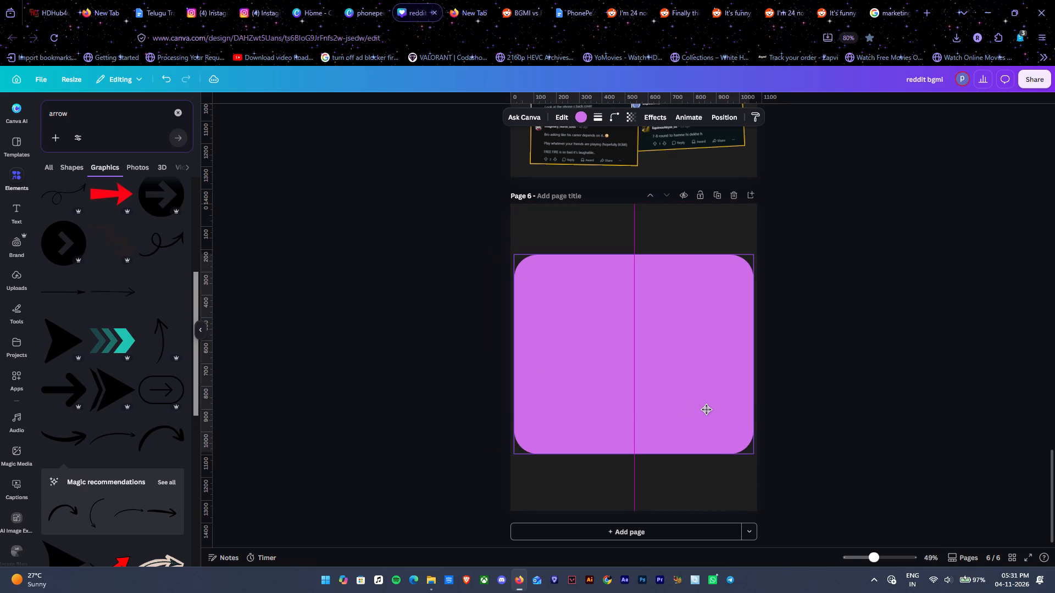
# Send the purple rounded shape on page 6 behind the post screenshot and shrink it to a frame about 964 by 856.
pyautogui.moveTo(706, 409); pyautogui.dragTo(706, 410)
pyautogui.hotkey('ctrl', '[')
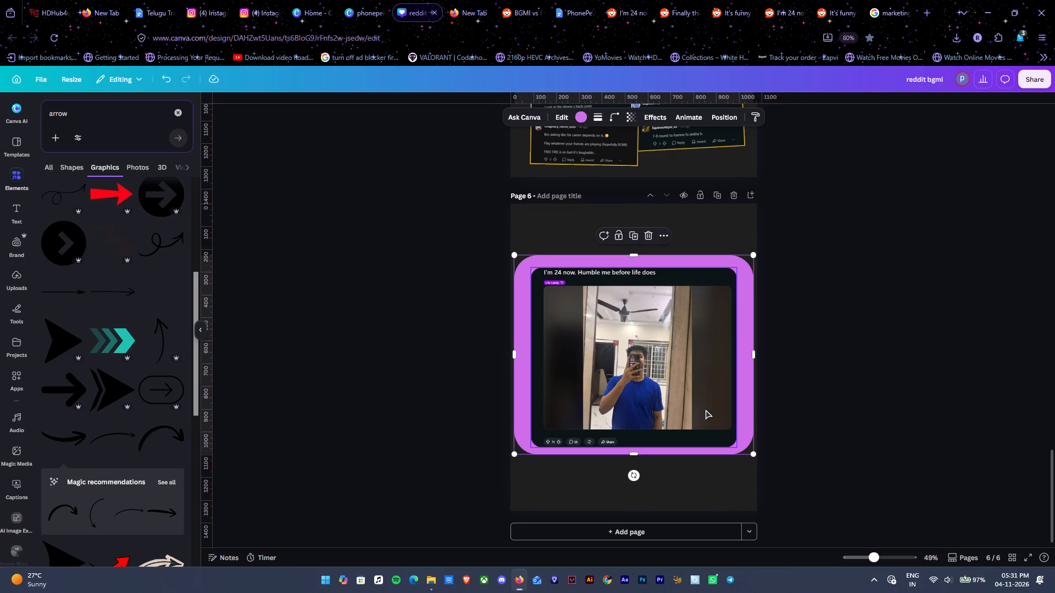
pyautogui.moveTo(756, 351); pyautogui.dragTo(743, 351)
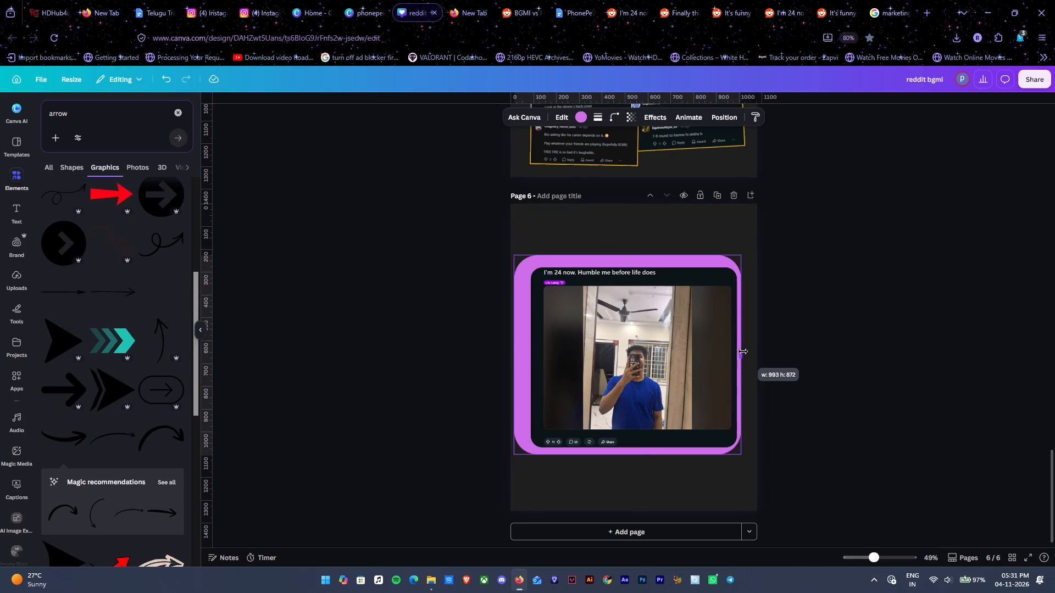
pyautogui.moveTo(743, 351); pyautogui.dragTo(743, 351)
pyautogui.moveTo(515, 358); pyautogui.dragTo(523, 358)
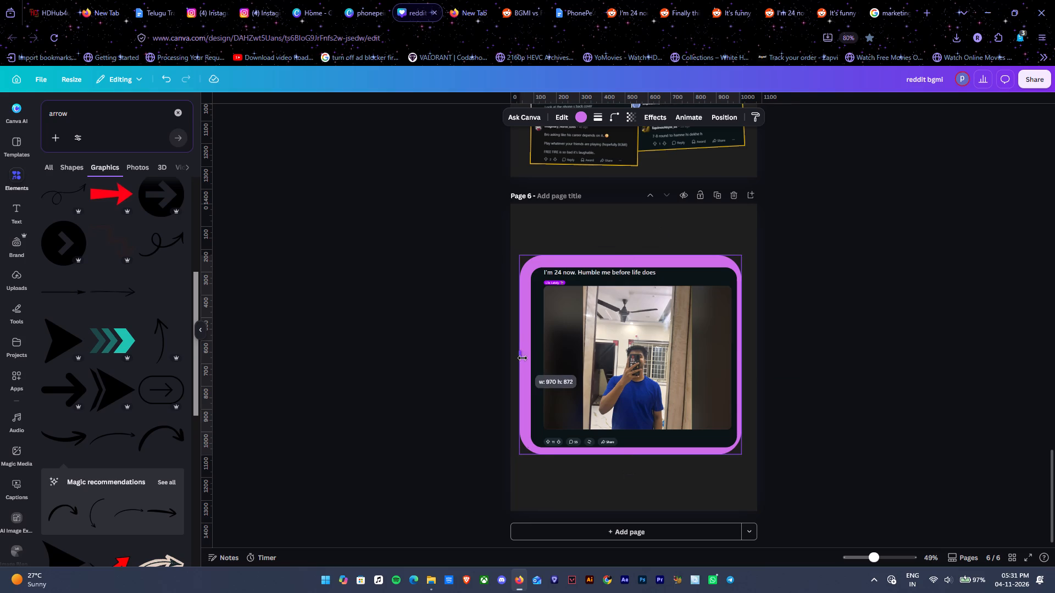
pyautogui.moveTo(523, 358); pyautogui.dragTo(522, 358)
pyautogui.click(633, 258)
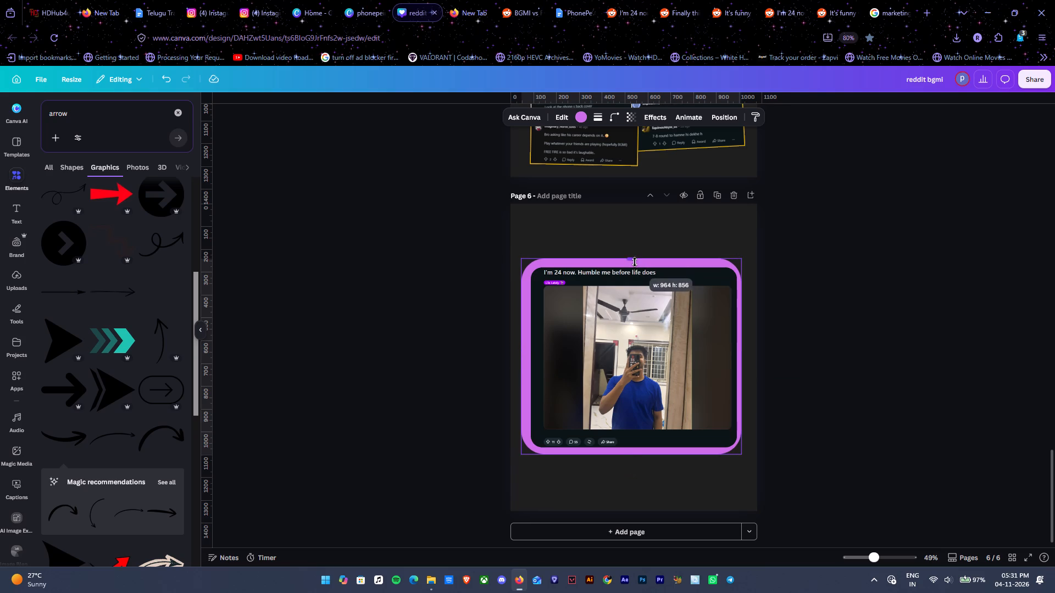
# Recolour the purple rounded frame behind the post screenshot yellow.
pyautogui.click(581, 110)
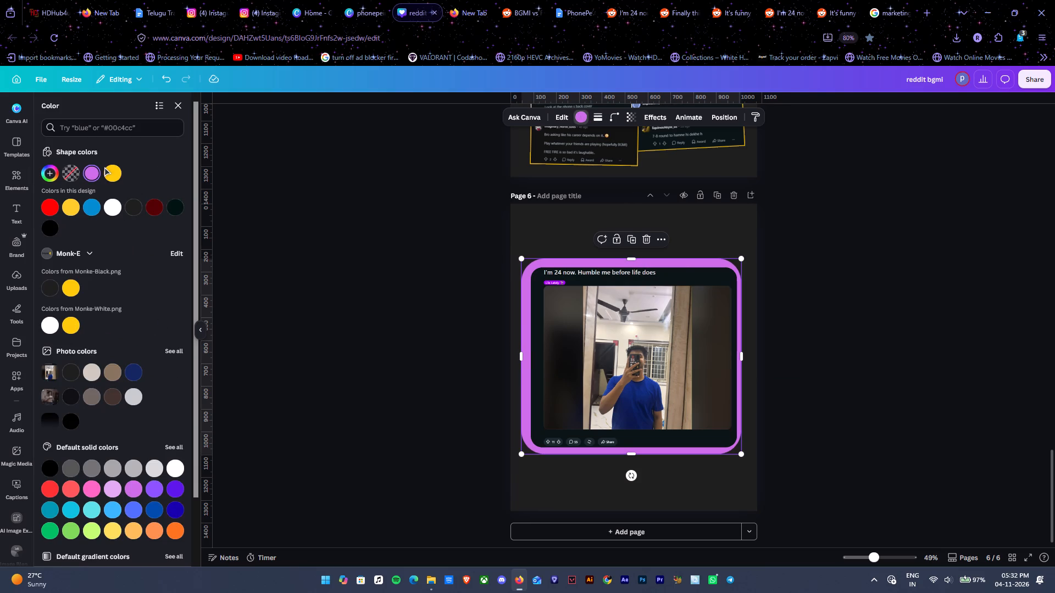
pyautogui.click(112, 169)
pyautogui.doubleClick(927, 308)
# Shift the rounded frame so its border is even on both sides of the post screenshot.
pyautogui.keyDown('ctrl'); pyautogui.keyDown('alt'); pyautogui.scroll(4, 862, 318); pyautogui.keyUp('alt'); pyautogui.keyUp('ctrl')
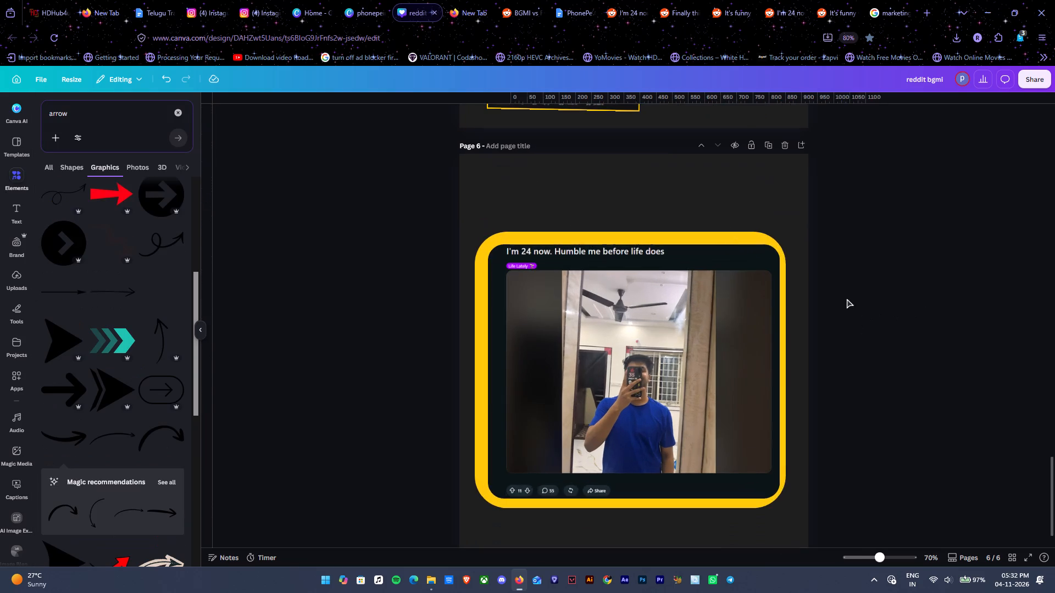
pyautogui.moveTo(729, 234); pyautogui.dragTo(737, 234)
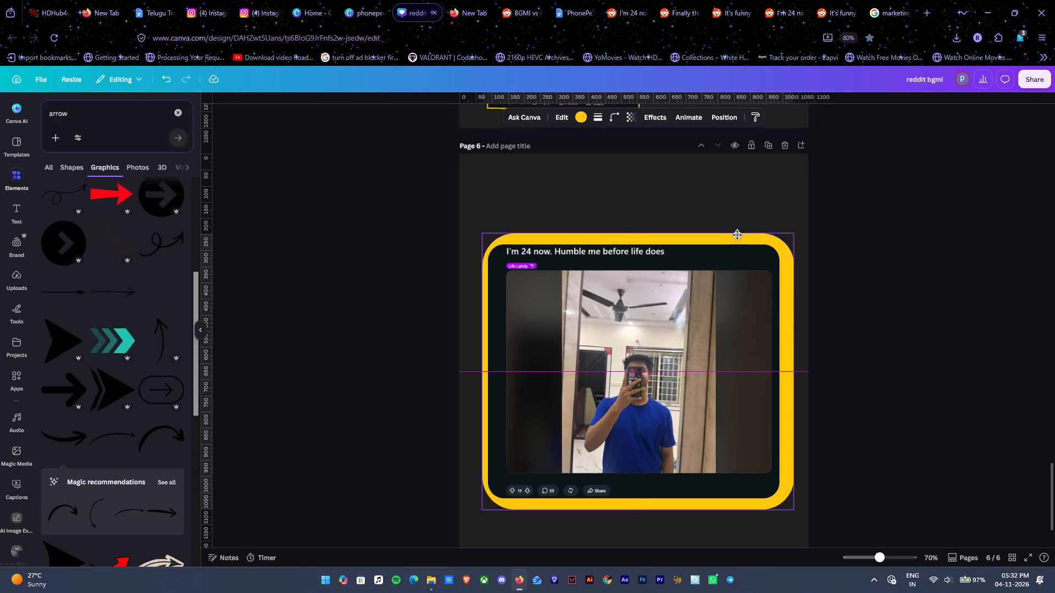
pyautogui.moveTo(737, 234); pyautogui.dragTo(734, 234)
pyautogui.doubleClick(952, 245)
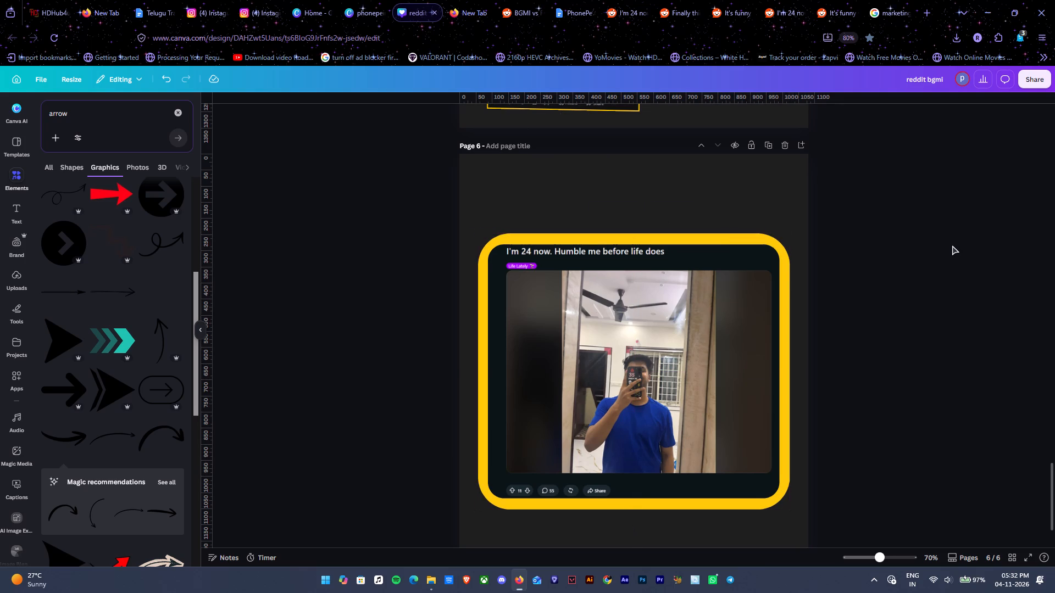
# Increase the corner rounding of the post screenshot on page 6 to the maximum.
pyautogui.keyDown('ctrl'); pyautogui.keyDown('alt'); pyautogui.scroll(-3, 952, 247); pyautogui.keyUp('alt'); pyautogui.keyUp('ctrl')
pyautogui.click(678, 308)
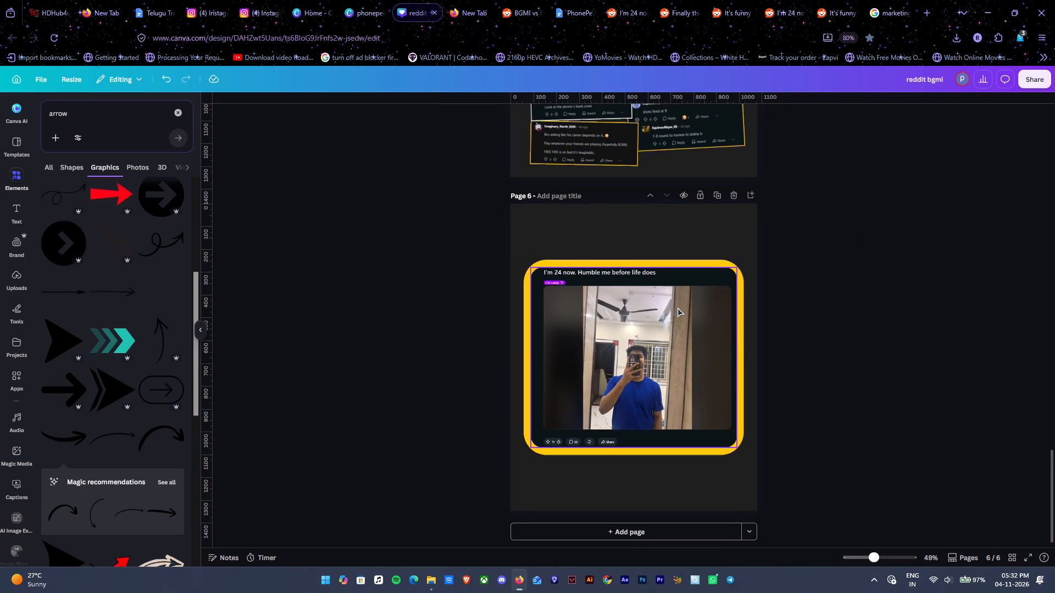
pyautogui.click(657, 116)
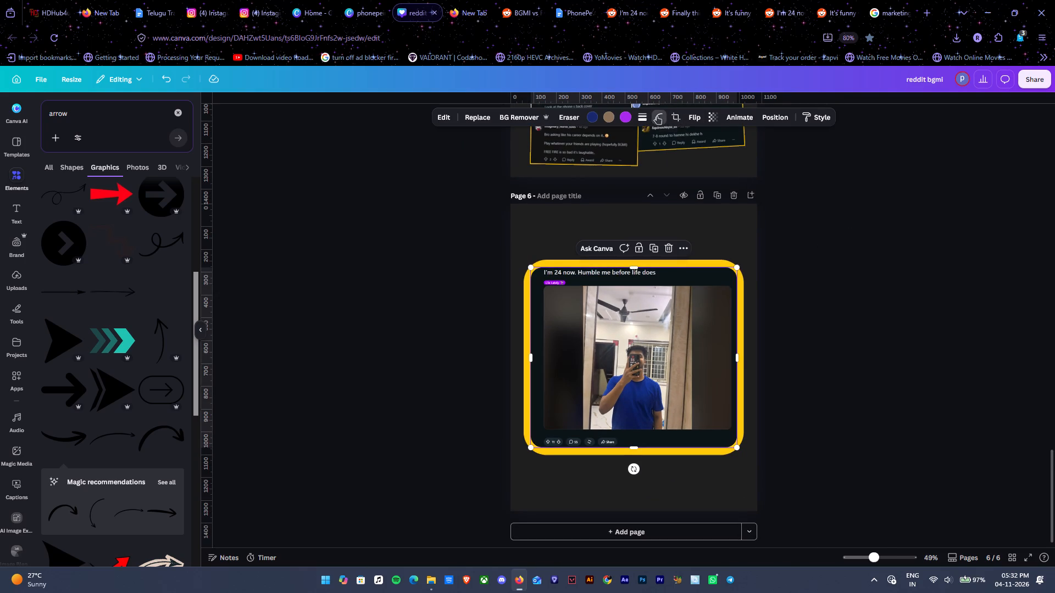
pyautogui.moveTo(645, 156); pyautogui.dragTo(679, 166)
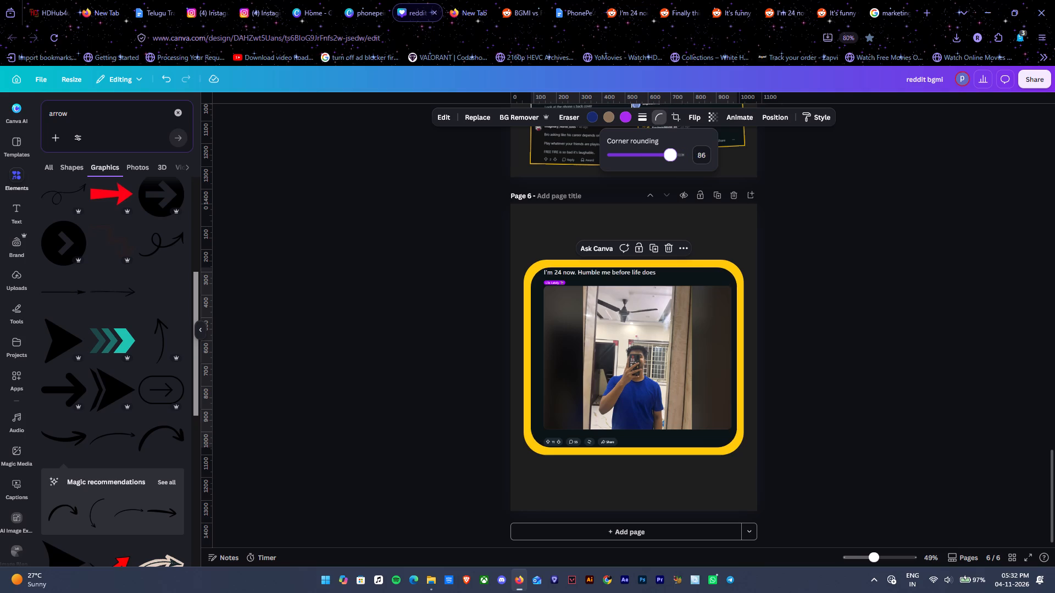
pyautogui.moveTo(679, 166); pyautogui.dragTo(725, 170)
pyautogui.doubleClick(913, 274)
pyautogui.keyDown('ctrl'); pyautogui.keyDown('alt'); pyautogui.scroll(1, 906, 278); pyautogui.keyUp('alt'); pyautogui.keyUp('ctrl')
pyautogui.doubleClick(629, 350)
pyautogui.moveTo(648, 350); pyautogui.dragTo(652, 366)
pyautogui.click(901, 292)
pyautogui.scroll(6, 901, 292)
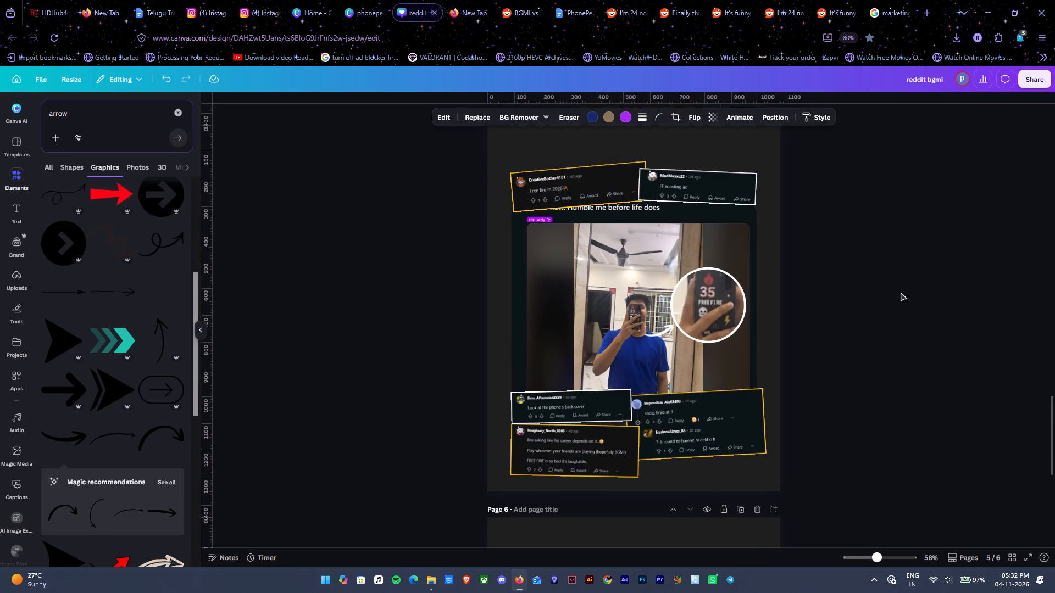
pyautogui.scroll(11, 901, 292)
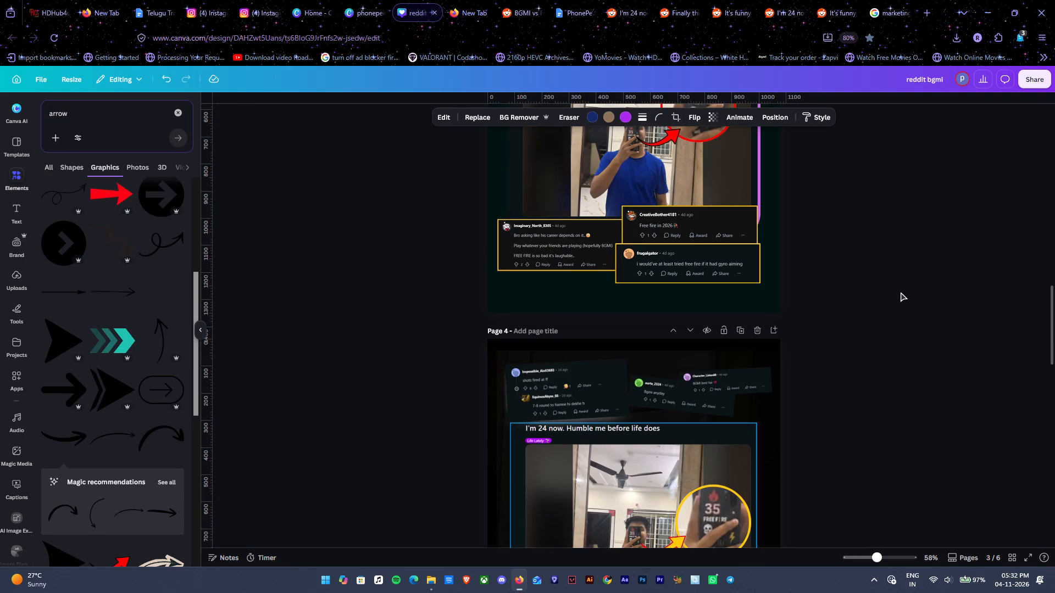
pyautogui.scroll(1, 901, 292)
pyautogui.click(707, 331)
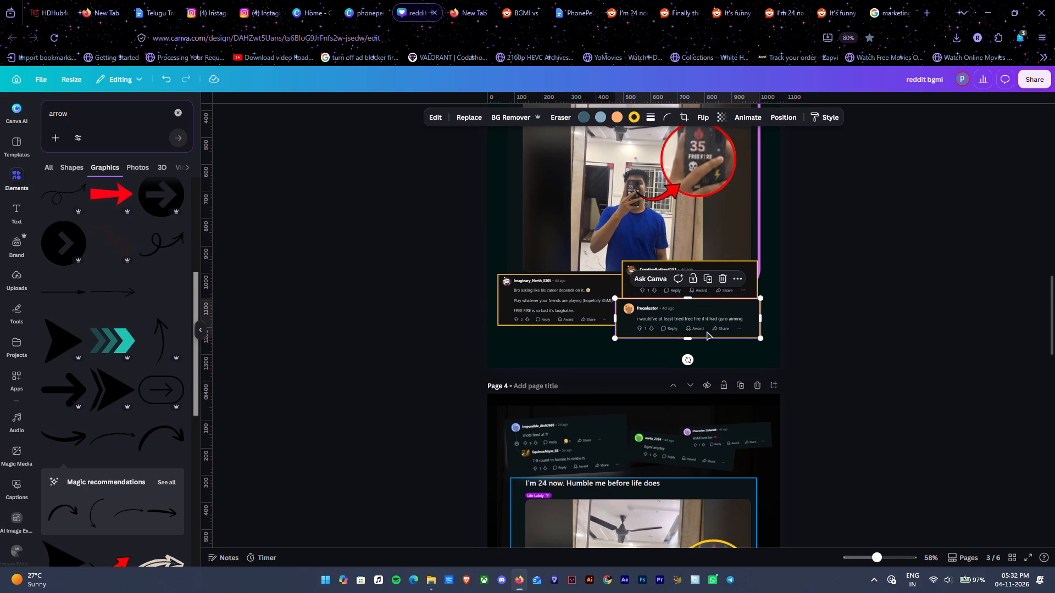
pyautogui.hotkey('ctrl', 'c')
pyautogui.scroll(-2, 825, 344)
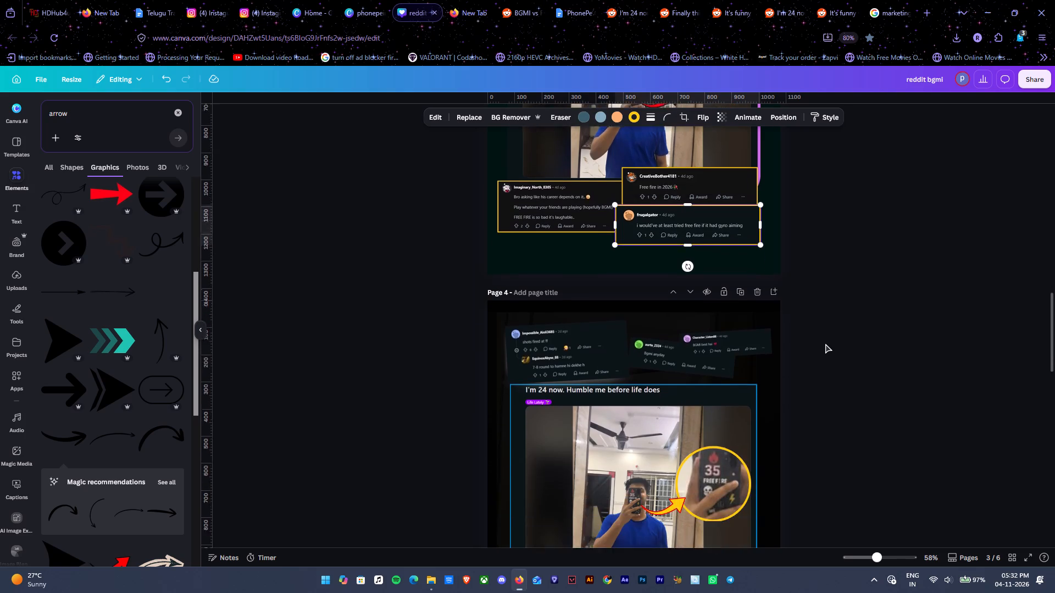
pyautogui.scroll(-20, 826, 343)
pyautogui.hotkey('ctrl', 'v')
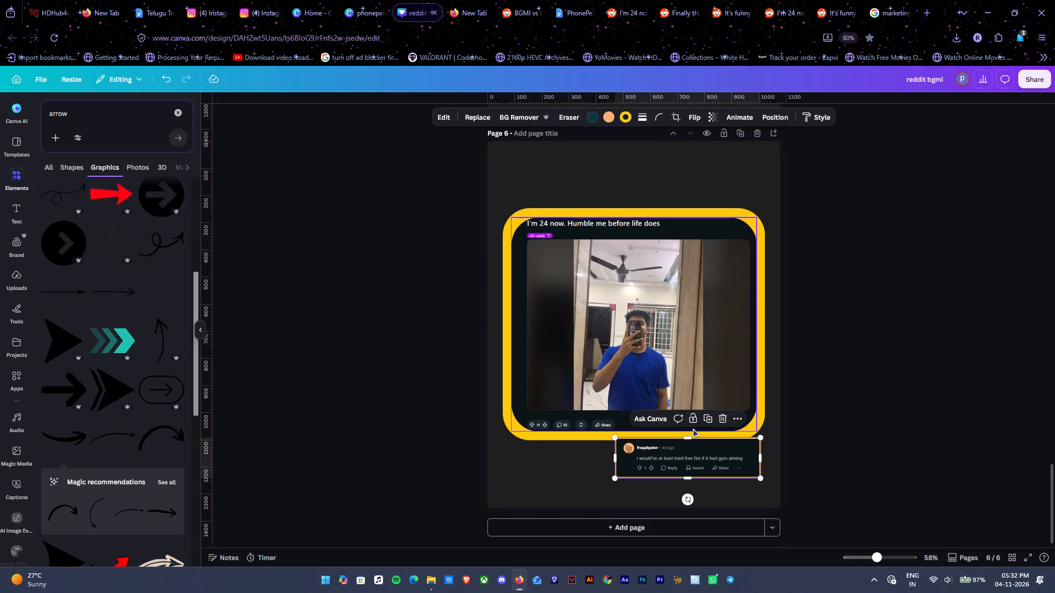
# Place the gyro aiming comment against the post's lower-left edge and enlarge it to overlap the frame's bottom border.
pyautogui.moveTo(684, 460); pyautogui.dragTo(583, 452)
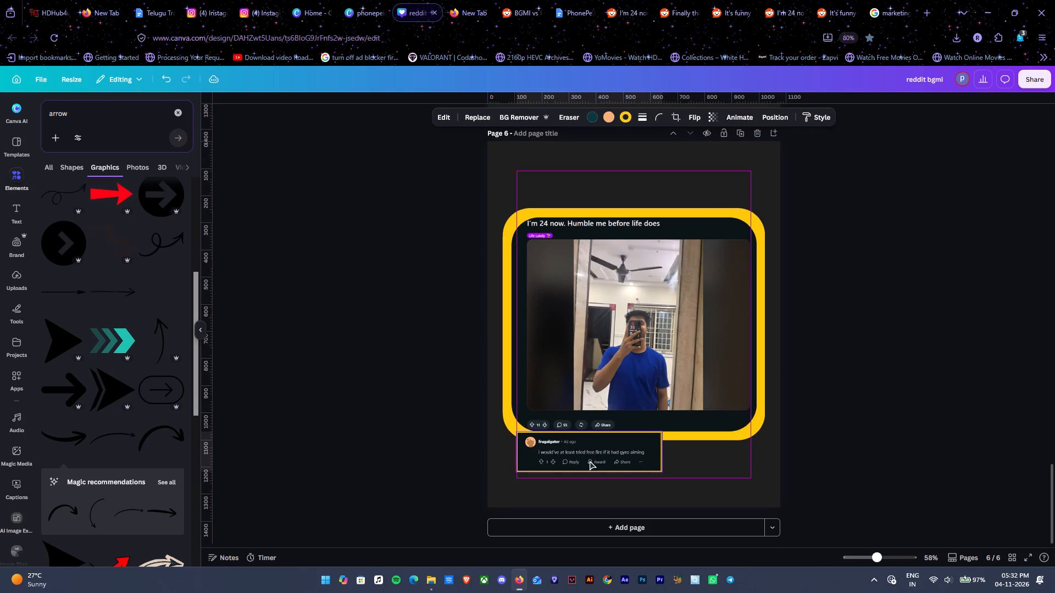
pyautogui.moveTo(664, 474); pyautogui.dragTo(691, 471)
pyautogui.moveTo(657, 456); pyautogui.dragTo(652, 456)
pyautogui.click(932, 428)
# Set the border colour of the gyro aiming comment on page 6 to red.
pyautogui.keyDown('ctrl'); pyautogui.keyDown('alt'); pyautogui.scroll(1, 932, 424); pyautogui.keyUp('alt'); pyautogui.keyUp('ctrl')
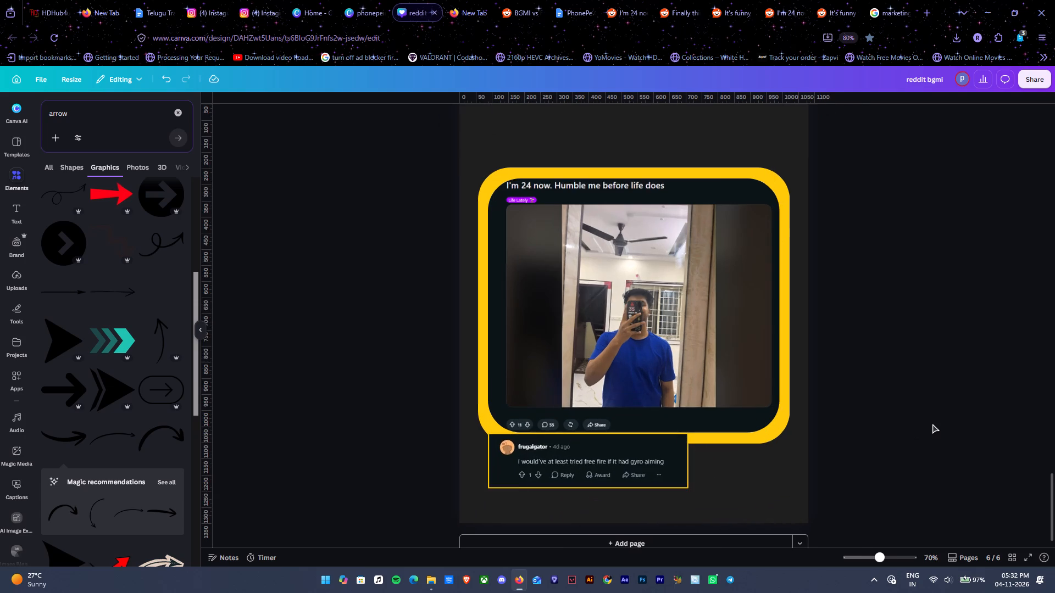
pyautogui.keyDown('ctrl'); pyautogui.keyDown('alt'); pyautogui.scroll(1, 932, 424); pyautogui.keyUp('alt'); pyautogui.keyUp('ctrl')
pyautogui.scroll(10, 932, 424)
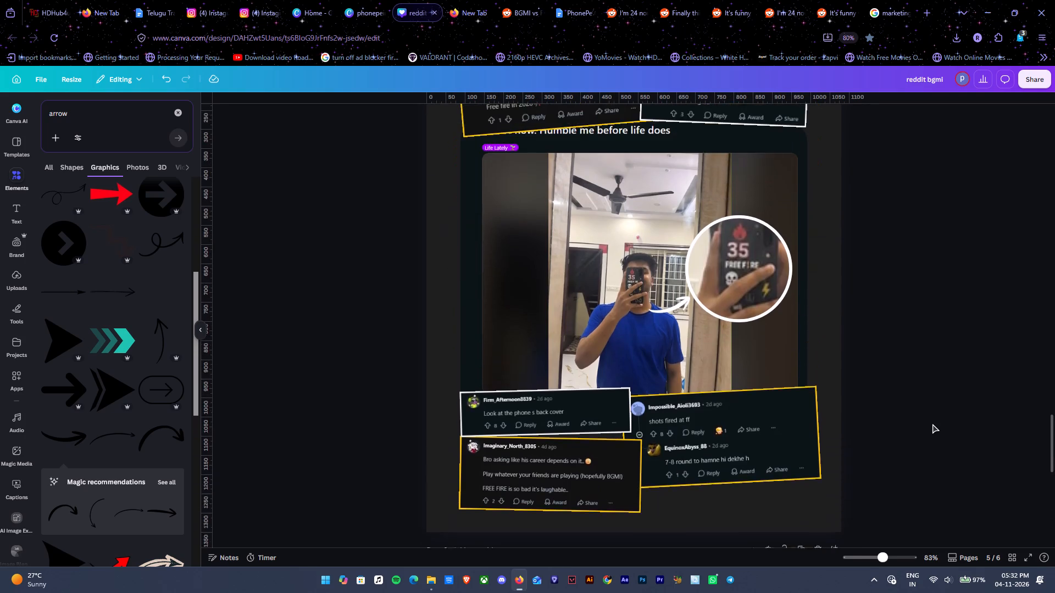
pyautogui.scroll(-15, 932, 424)
pyautogui.click(678, 427)
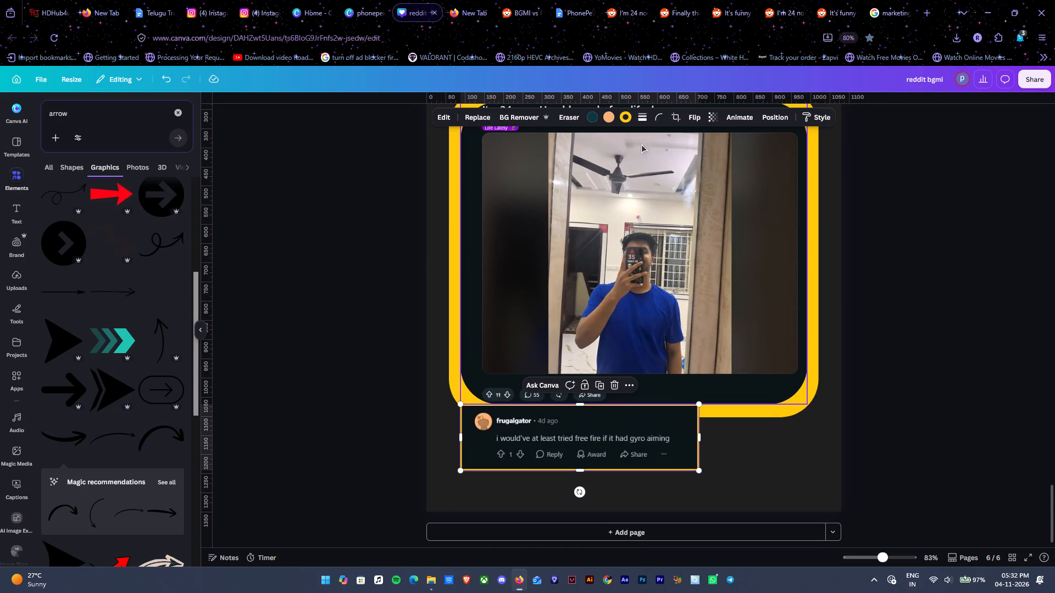
pyautogui.click(624, 121)
pyautogui.click(69, 174)
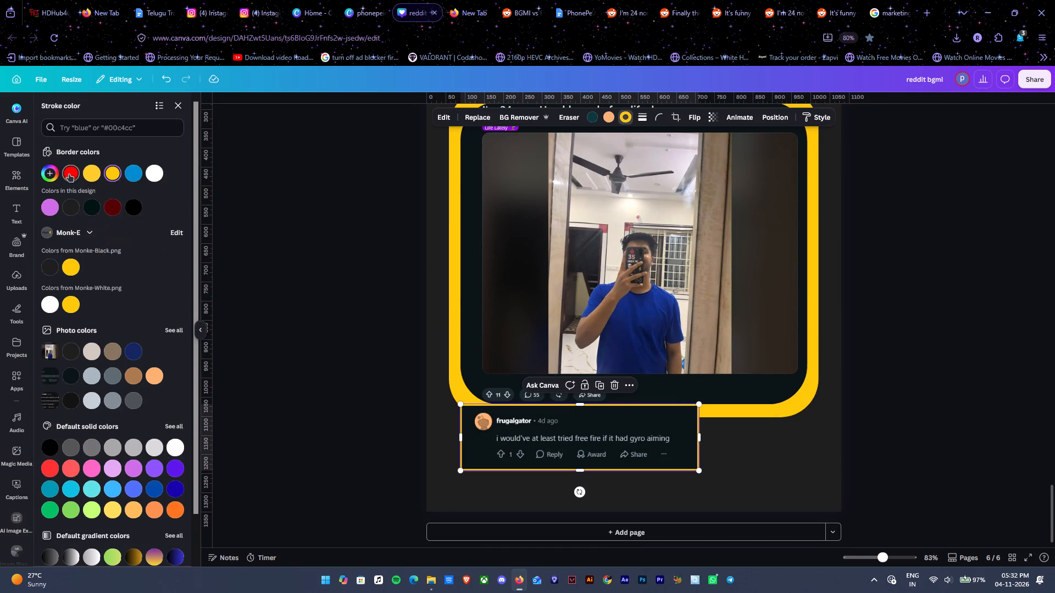
# Change the rounded frame around the post on page 6 to the design's red colour.
pyautogui.scroll(2, 453, 292)
pyautogui.click(471, 209)
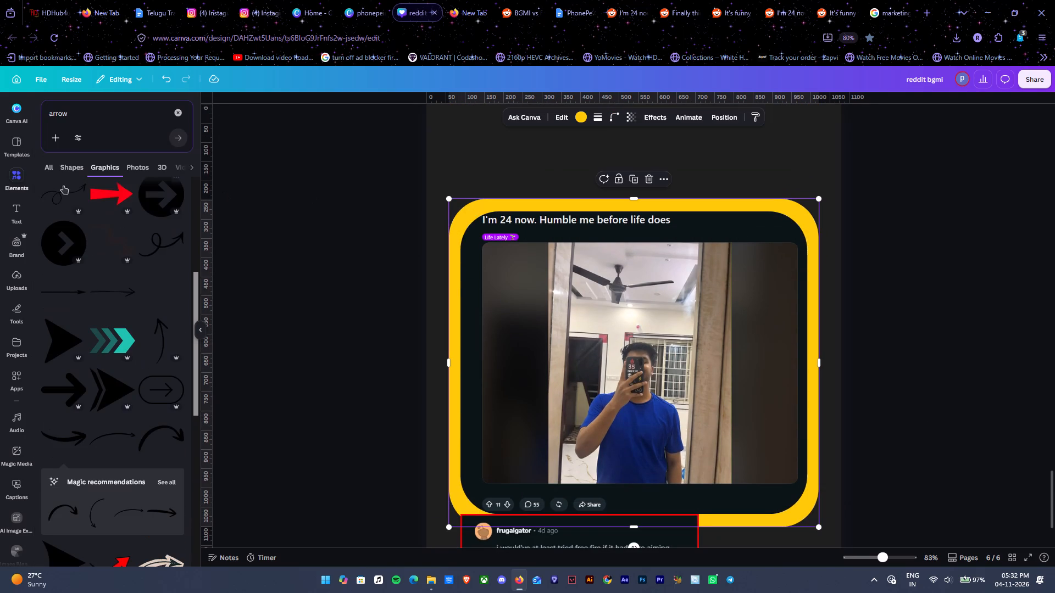
pyautogui.click(578, 113)
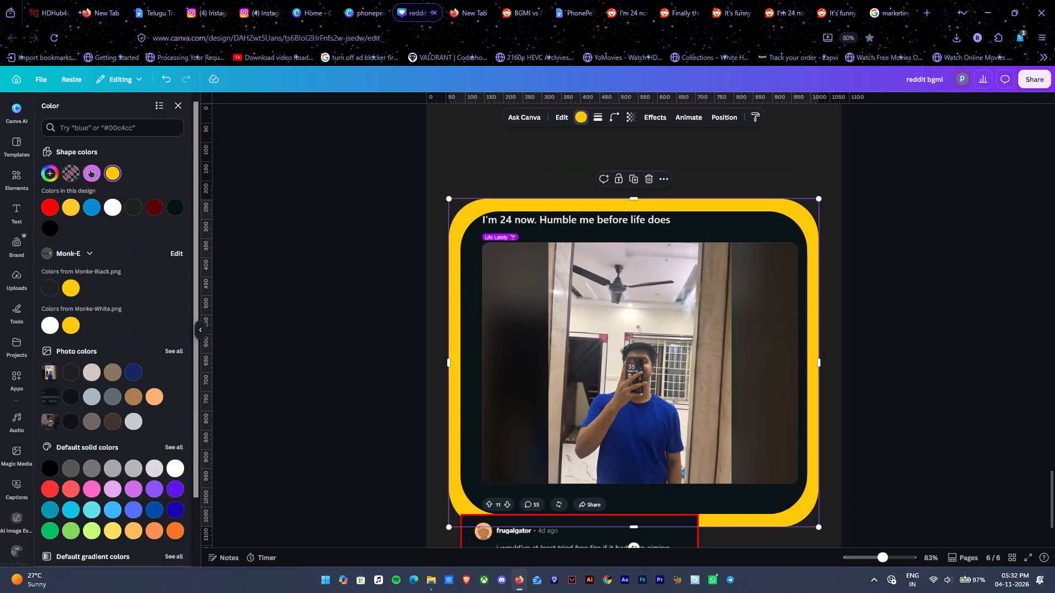
pyautogui.click(51, 208)
pyautogui.doubleClick(885, 215)
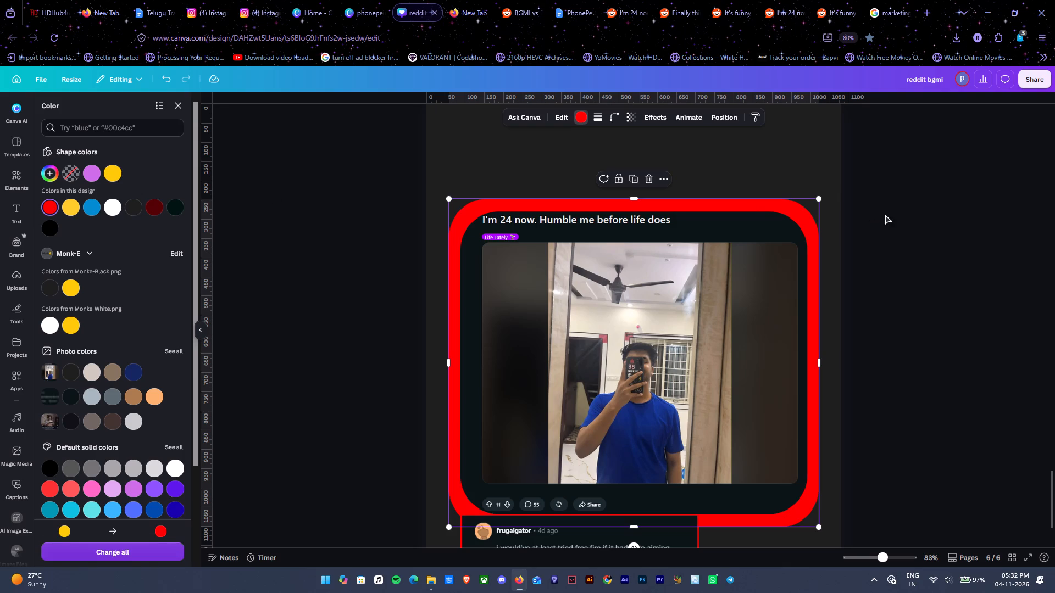
pyautogui.click(885, 215)
pyautogui.click(885, 215)
pyautogui.keyDown('ctrl'); pyautogui.keyDown('alt'); pyautogui.scroll(-6, 887, 251); pyautogui.keyUp('alt'); pyautogui.keyUp('ctrl')
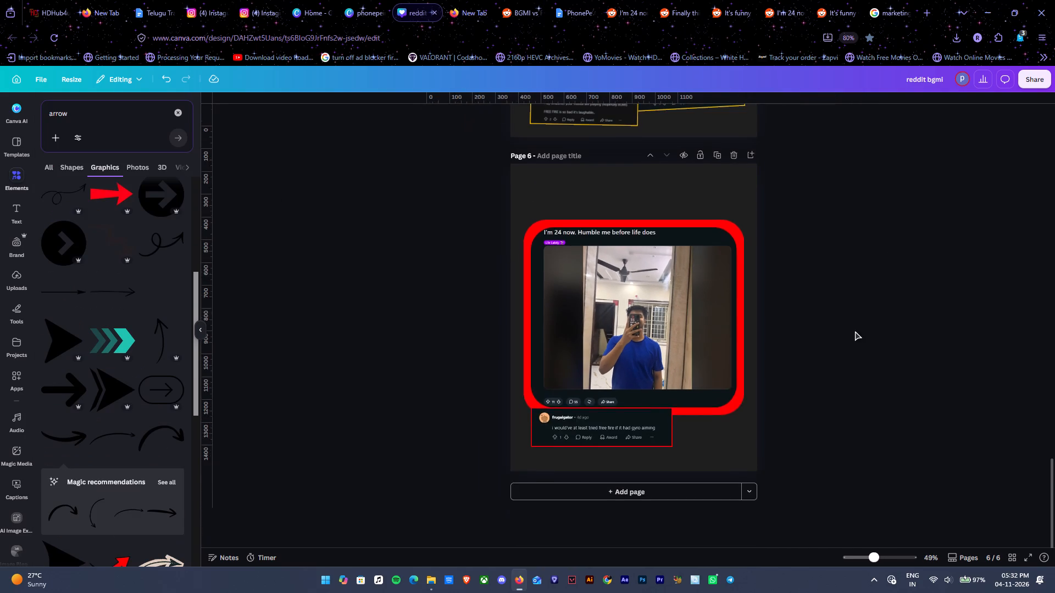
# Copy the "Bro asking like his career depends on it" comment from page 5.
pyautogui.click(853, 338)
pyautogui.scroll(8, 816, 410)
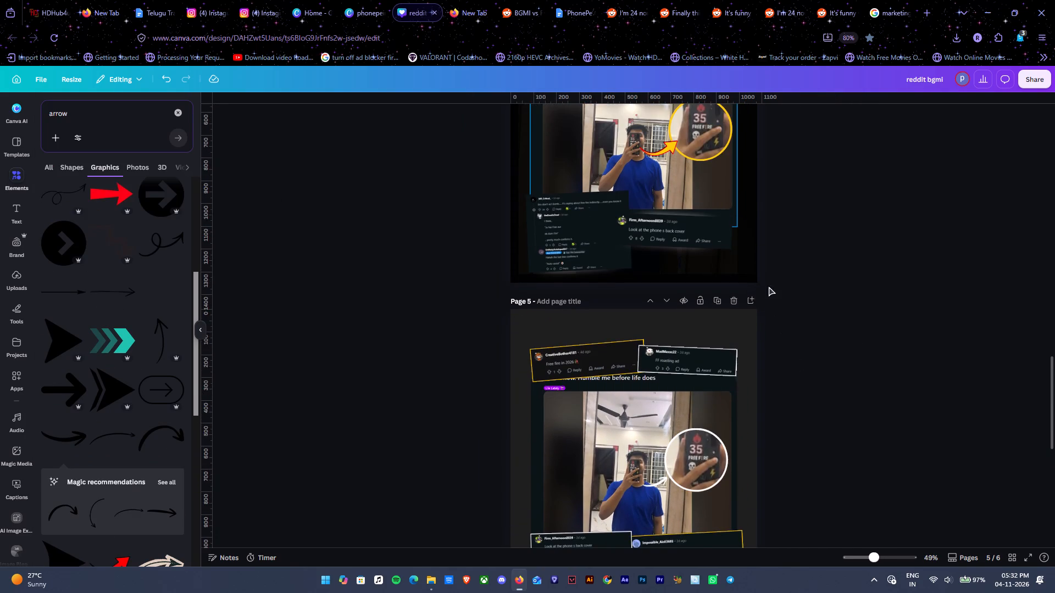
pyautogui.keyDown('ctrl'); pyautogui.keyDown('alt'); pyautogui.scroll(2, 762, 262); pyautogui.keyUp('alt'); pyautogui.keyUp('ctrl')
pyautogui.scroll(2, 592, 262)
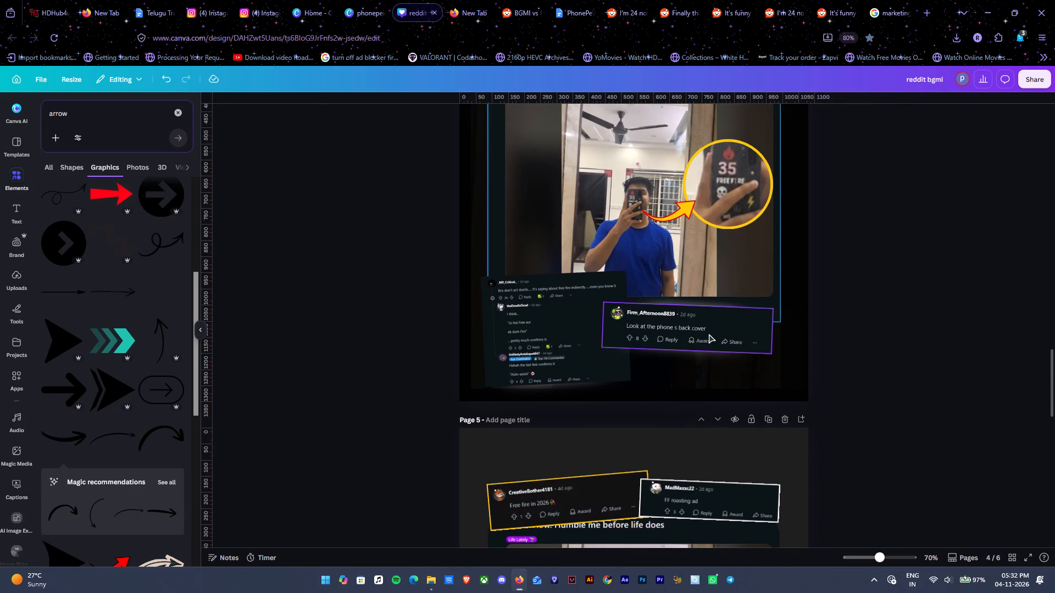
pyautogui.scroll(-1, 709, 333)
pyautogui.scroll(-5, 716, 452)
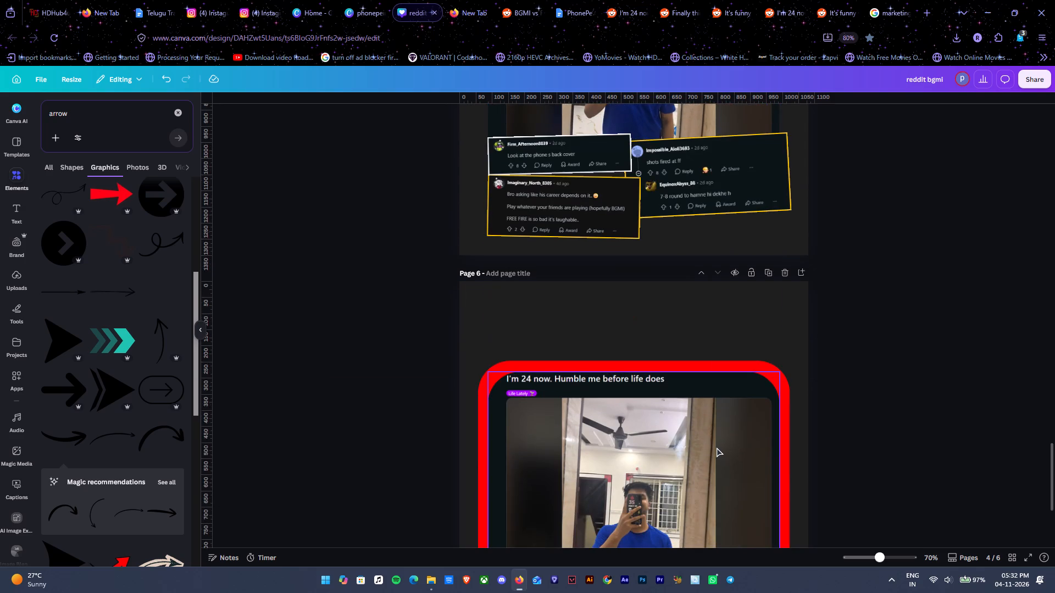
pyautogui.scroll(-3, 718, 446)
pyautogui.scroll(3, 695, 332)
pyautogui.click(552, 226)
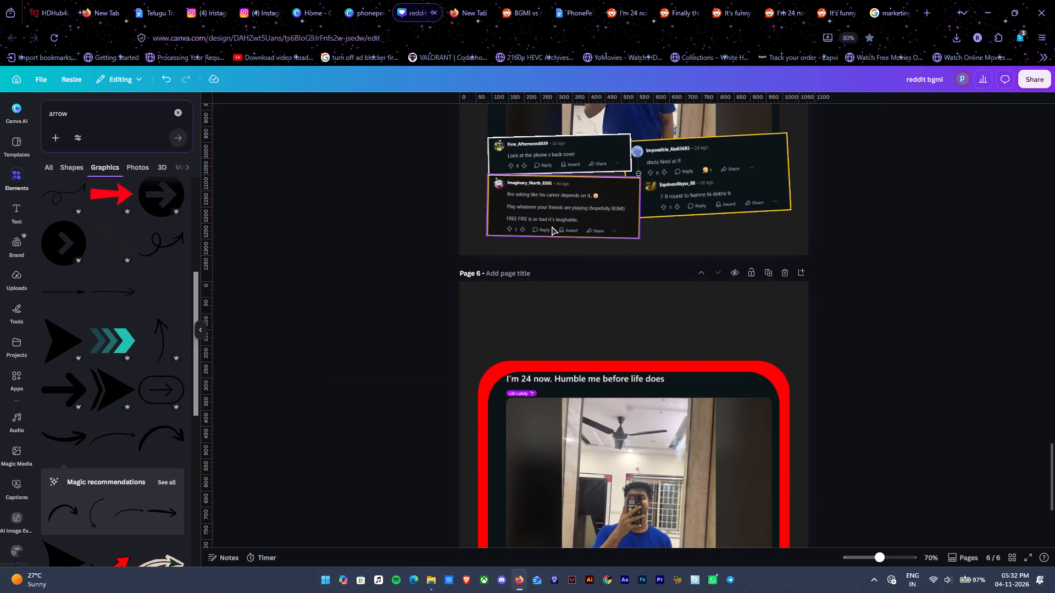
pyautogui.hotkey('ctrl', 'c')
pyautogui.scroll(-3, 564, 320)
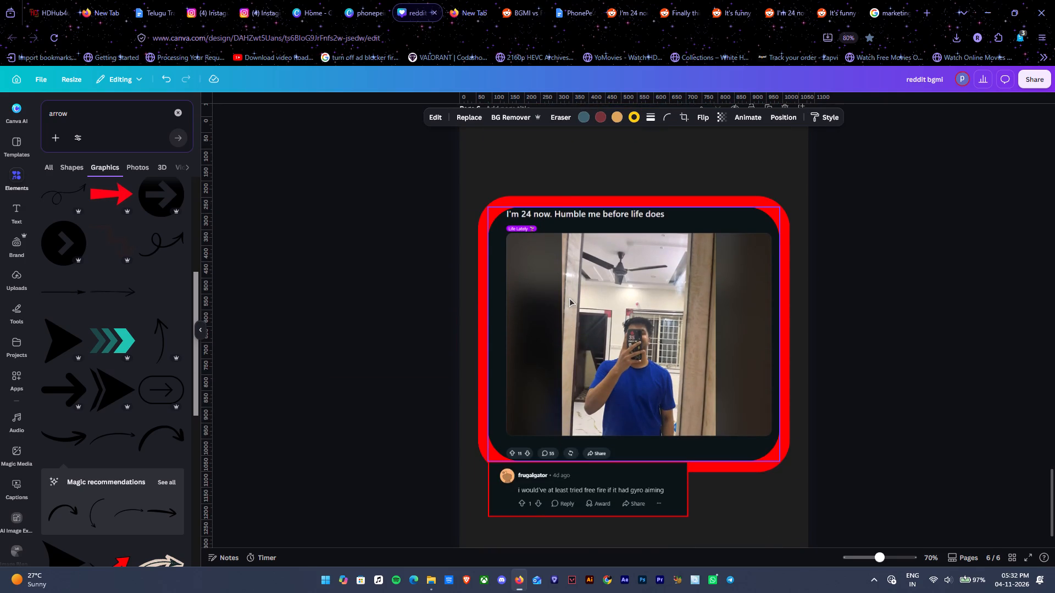
# Copy the multi-reply comment thread at the lower left of page 4 and paste it onto page 6.
pyautogui.scroll(13, 569, 298)
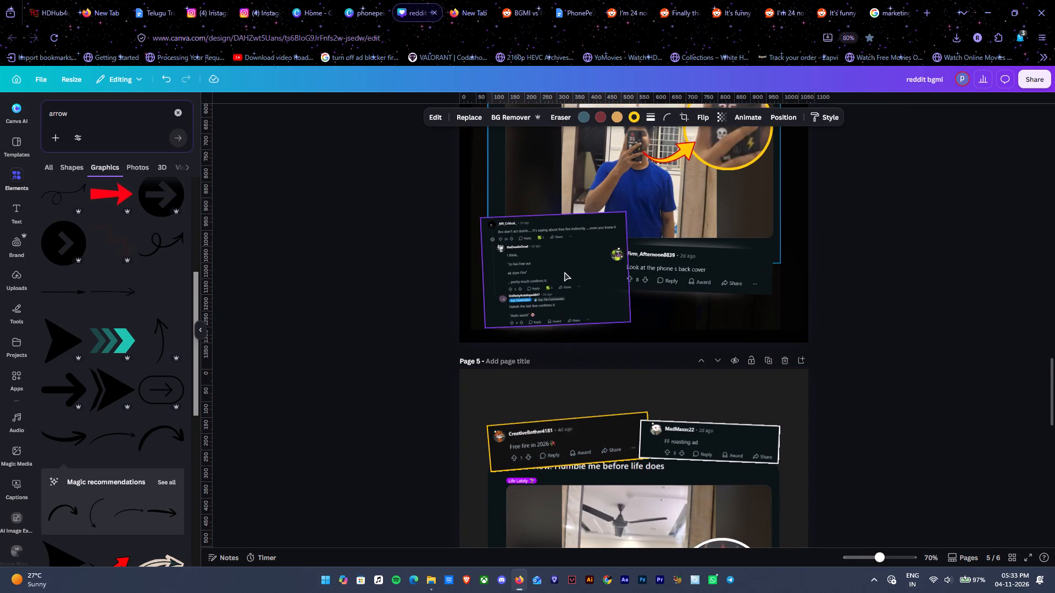
pyautogui.click(564, 272)
pyautogui.hotkey('ctrl', 'c')
pyautogui.scroll(2, 564, 272)
pyautogui.scroll(-9, 565, 276)
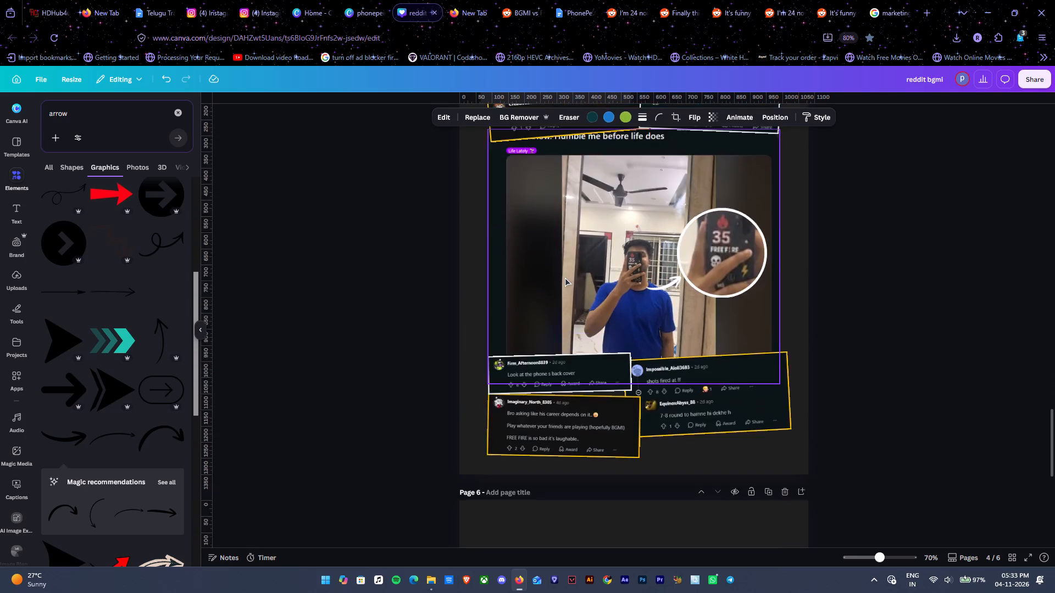
pyautogui.scroll(-8, 565, 277)
pyautogui.hotkey('ctrl', 'v')
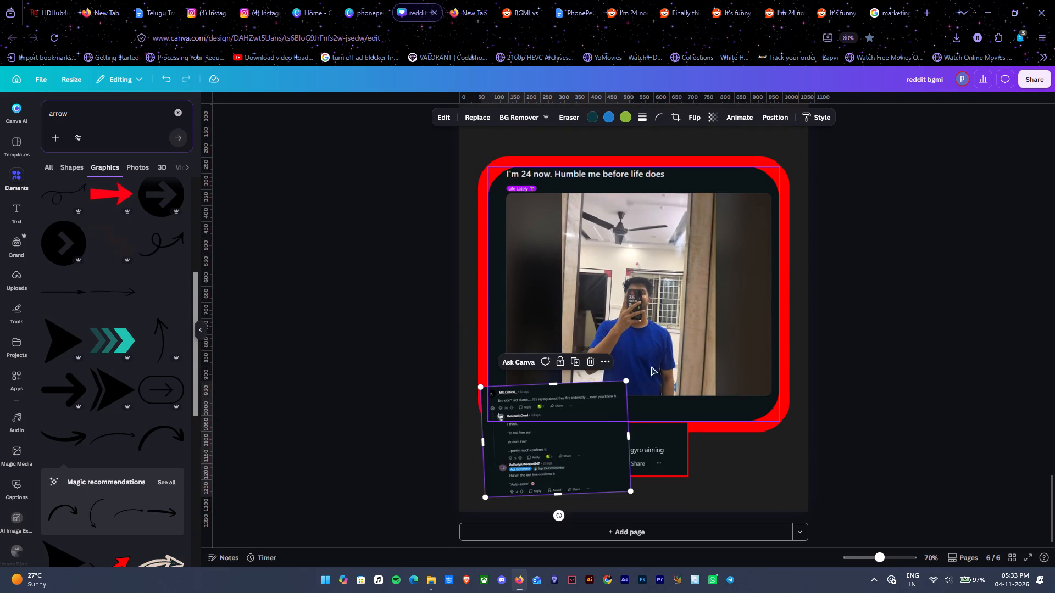
pyautogui.scroll(-1, 638, 406)
pyautogui.scroll(1, 635, 418)
# Narrow and shrink the pasted multi-reply comment thread on page 6, and rotate it upright to remove its tilt.
pyautogui.moveTo(587, 500); pyautogui.dragTo(581, 174)
pyautogui.scroll(1, 593, 205)
pyautogui.moveTo(621, 169); pyautogui.dragTo(596, 200)
pyautogui.hotkey('ctrl', 'z')
pyautogui.moveTo(623, 222); pyautogui.dragTo(593, 220)
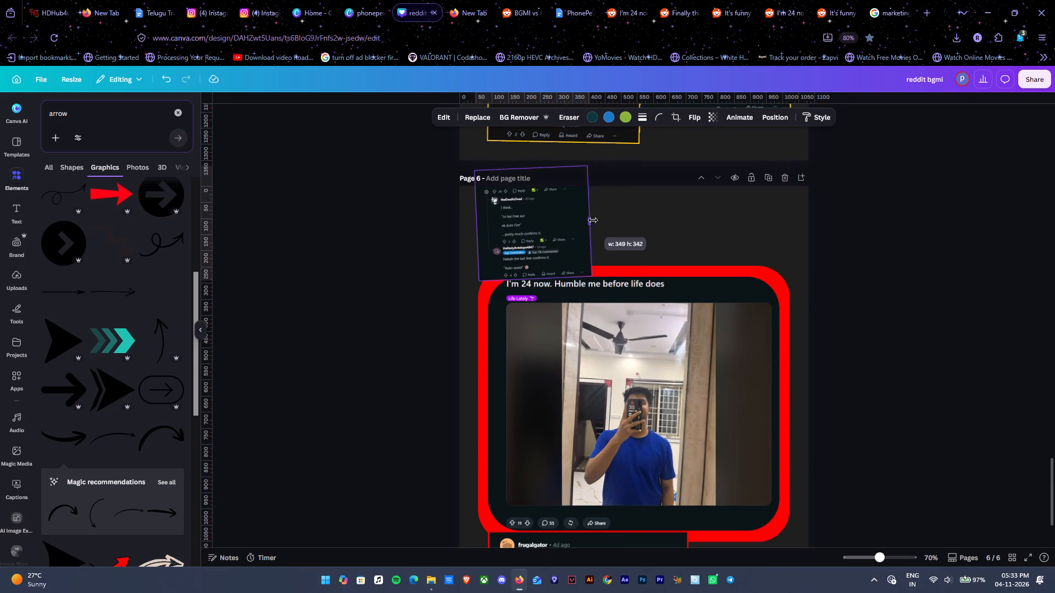
pyautogui.moveTo(593, 220); pyautogui.dragTo(595, 220)
pyautogui.moveTo(591, 167); pyautogui.dragTo(571, 197)
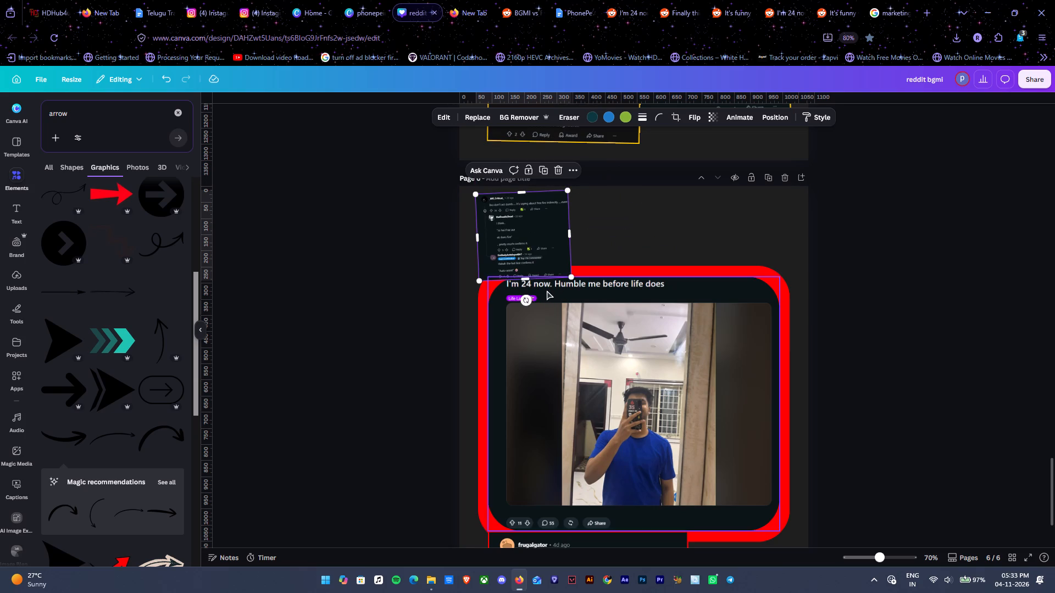
pyautogui.click(523, 304)
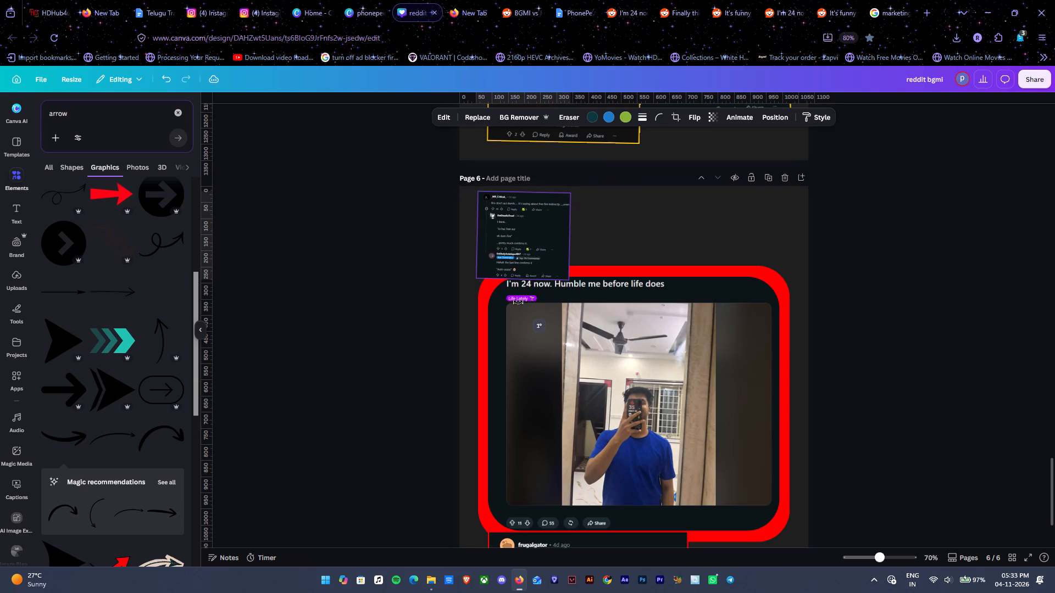
# Place the thread over the post's lower-right corner beside the gyro aiming comment, enlarging it slightly to reach the post's right edge.
pyautogui.moveTo(546, 225); pyautogui.dragTo(617, 232)
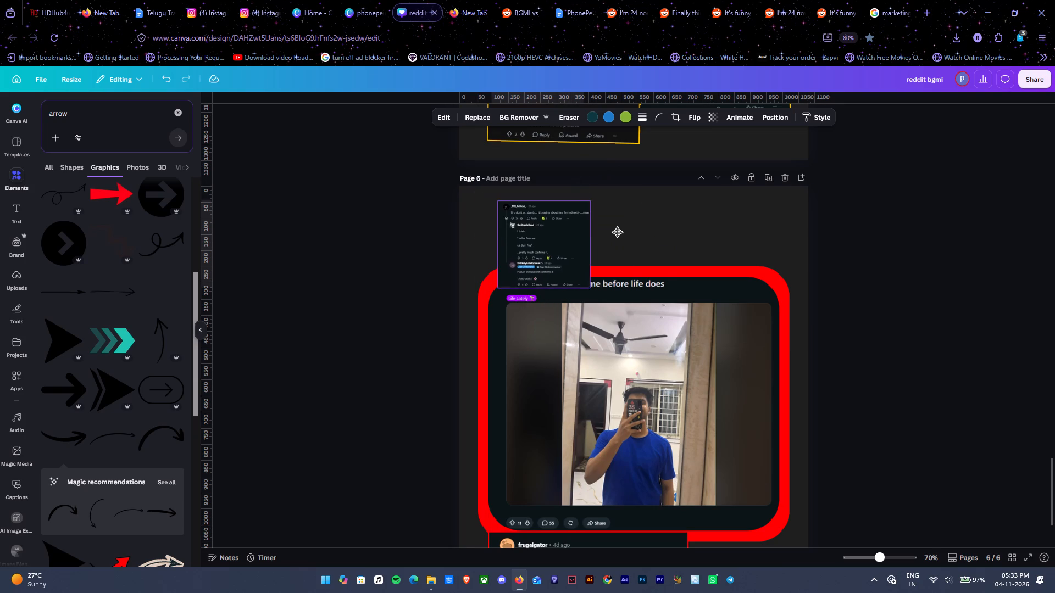
pyautogui.moveTo(617, 232); pyautogui.dragTo(679, 377)
pyautogui.scroll(-2, 677, 371)
pyautogui.moveTo(667, 267); pyautogui.dragTo(743, 457)
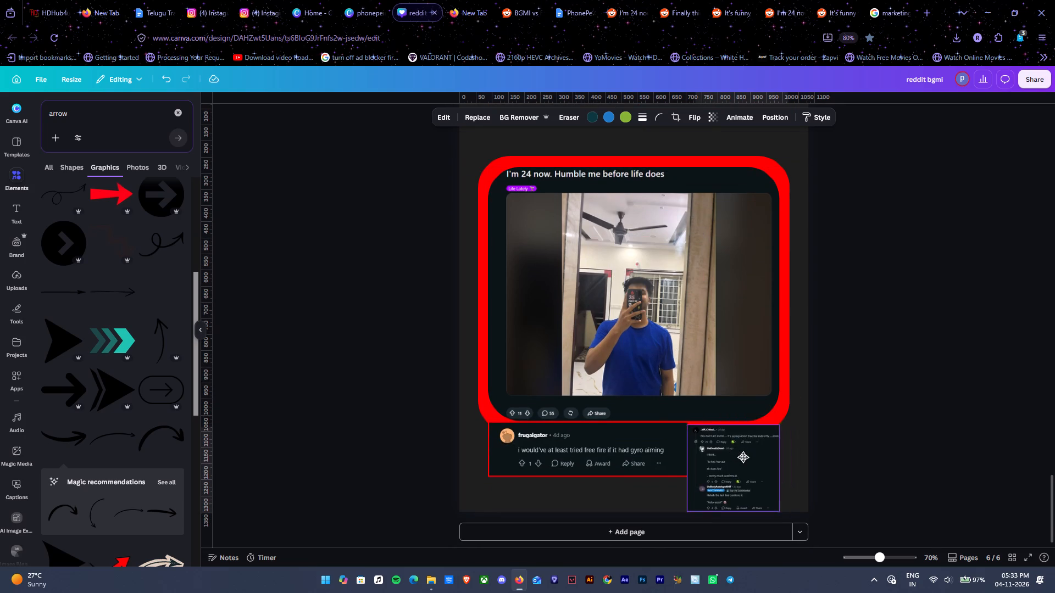
pyautogui.moveTo(743, 457); pyautogui.dragTo(733, 435)
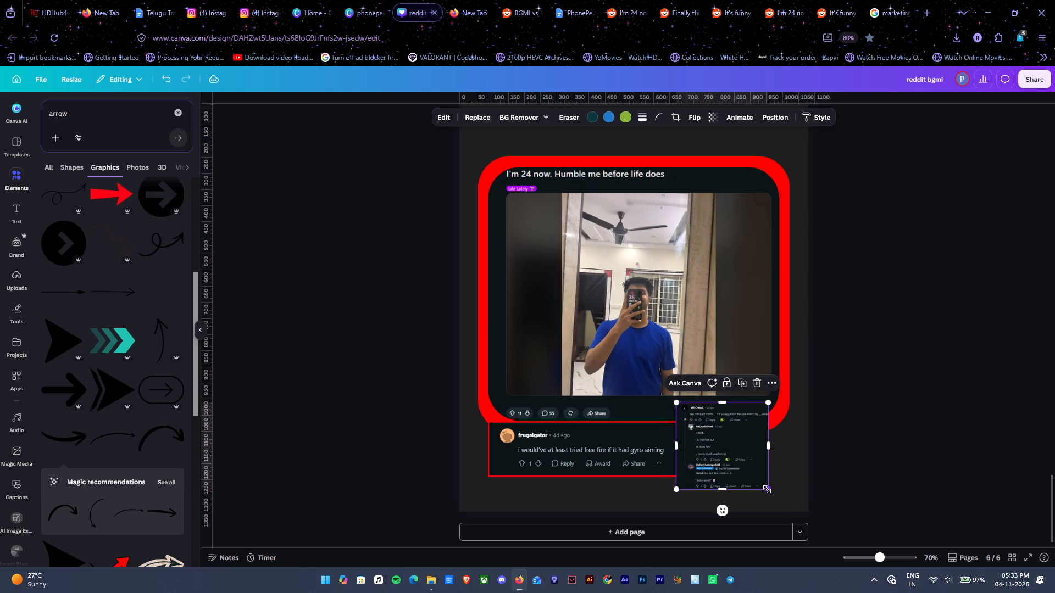
pyautogui.moveTo(767, 490); pyautogui.dragTo(788, 497)
pyautogui.moveTo(771, 458); pyautogui.dragTo(770, 454)
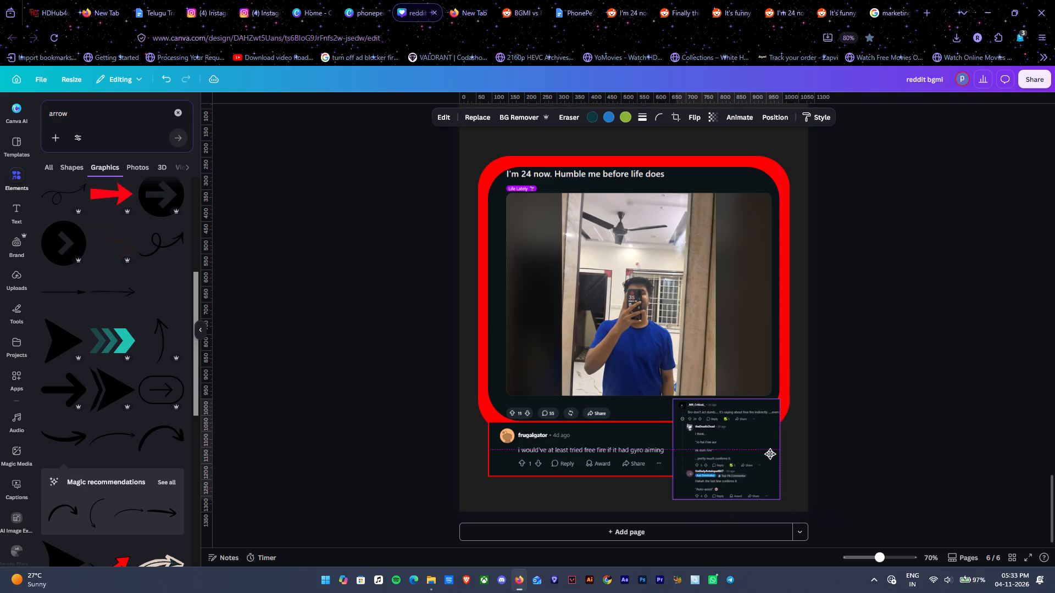
pyautogui.moveTo(770, 454); pyautogui.dragTo(769, 447)
pyautogui.click(921, 433)
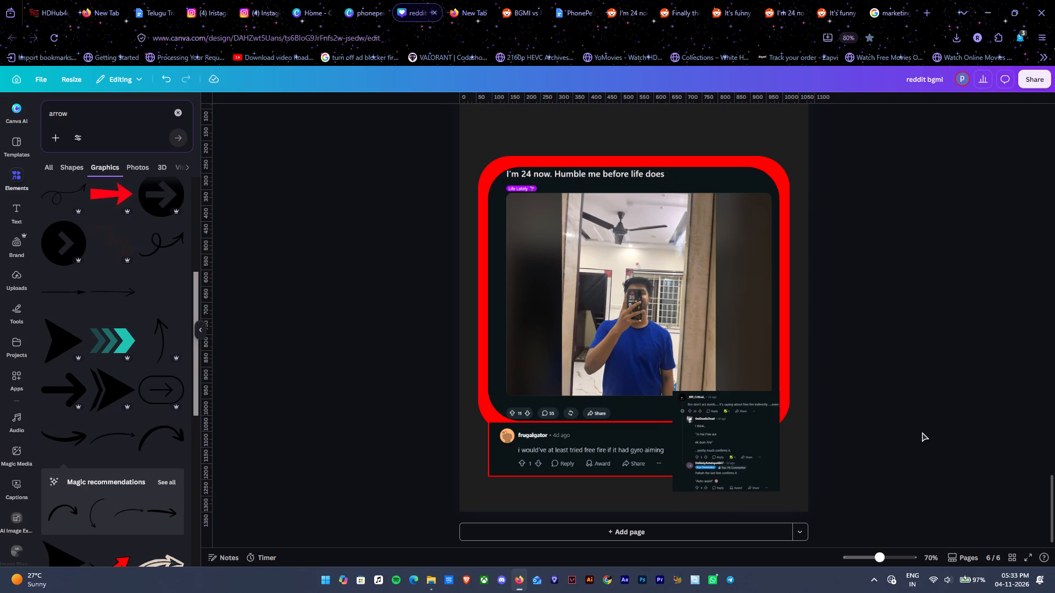
# Add a solid border with stroke weight 4 to the multi-reply comment thread.
pyautogui.click(724, 440)
pyautogui.click(640, 111)
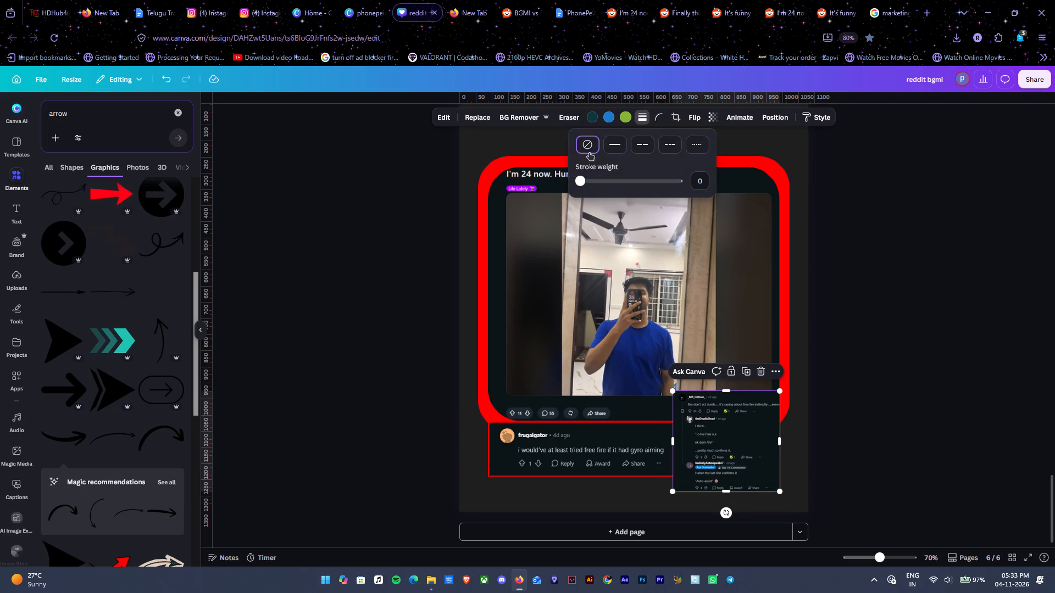
pyautogui.click(615, 150)
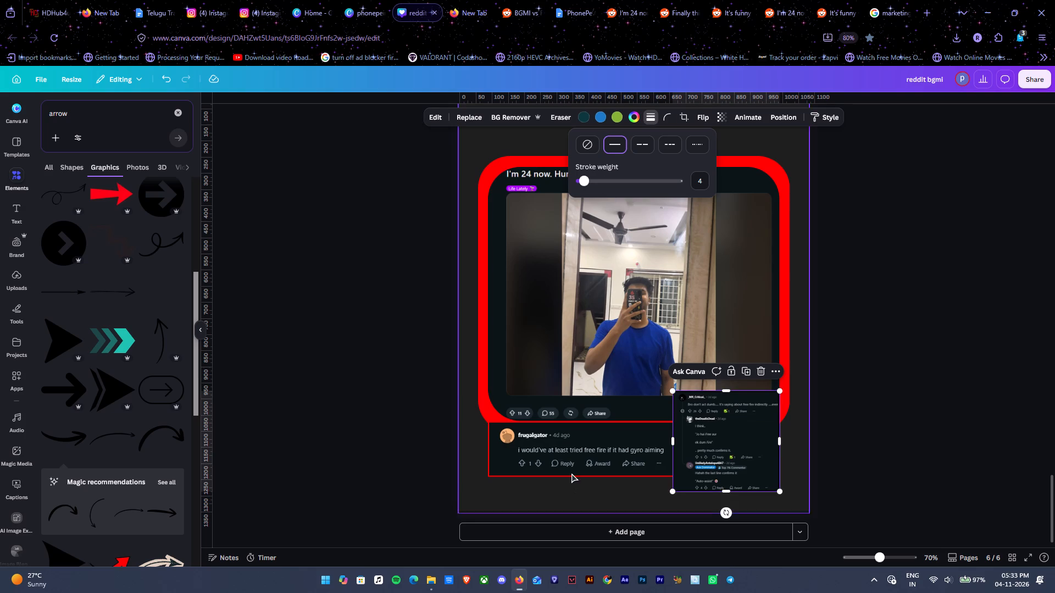
# Change the gyro aiming comment's border colour to white, after trying orange.
pyautogui.click(571, 473)
pyautogui.click(629, 115)
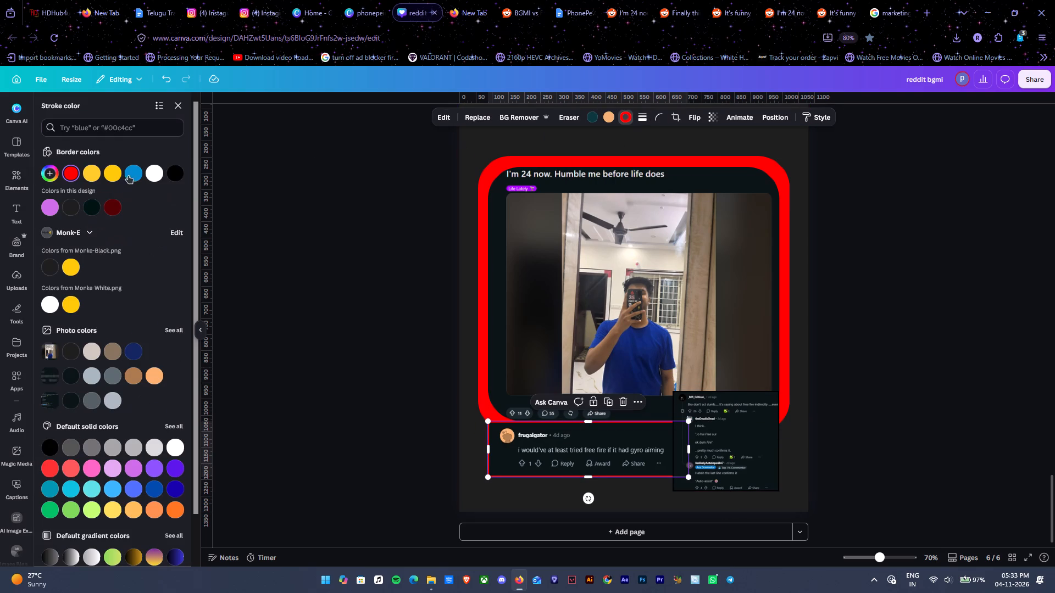
pyautogui.scroll(-3, 150, 385)
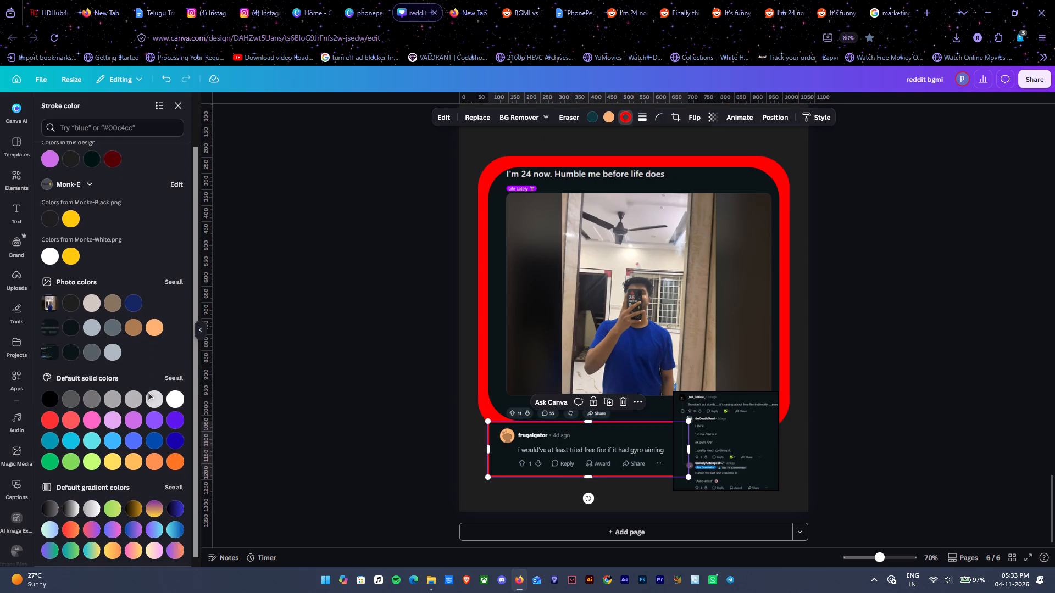
pyautogui.click(175, 458)
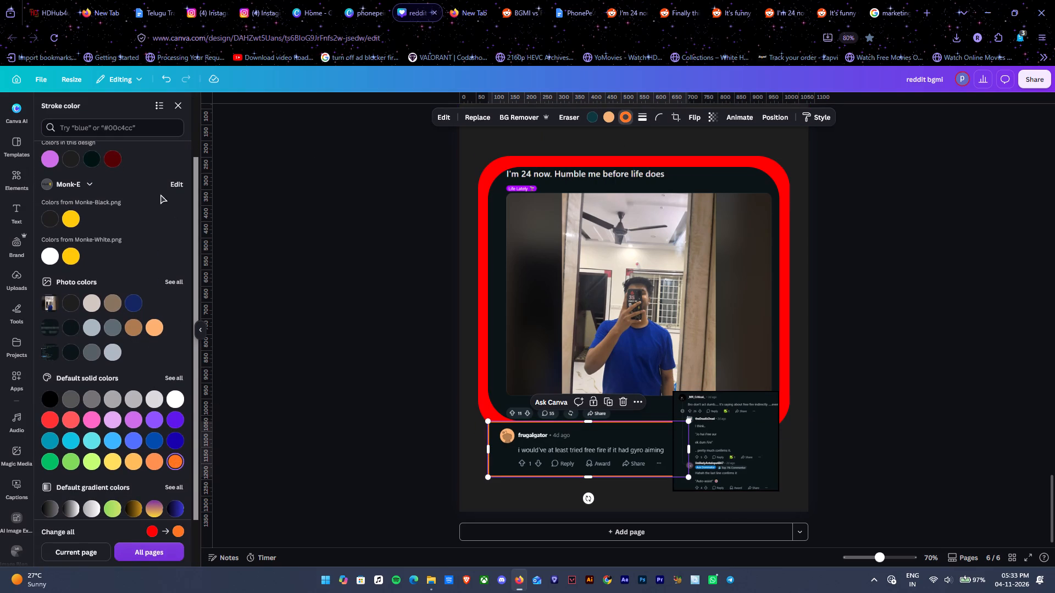
pyautogui.click(46, 261)
# Set the multi-reply comment thread's border colour to white.
pyautogui.click(710, 404)
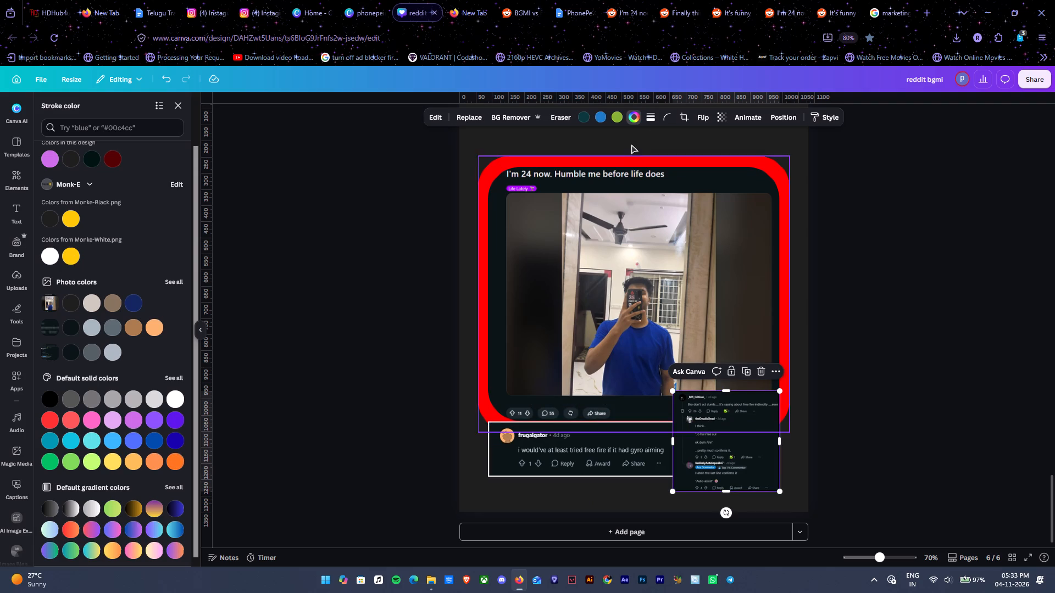
pyautogui.click(50, 260)
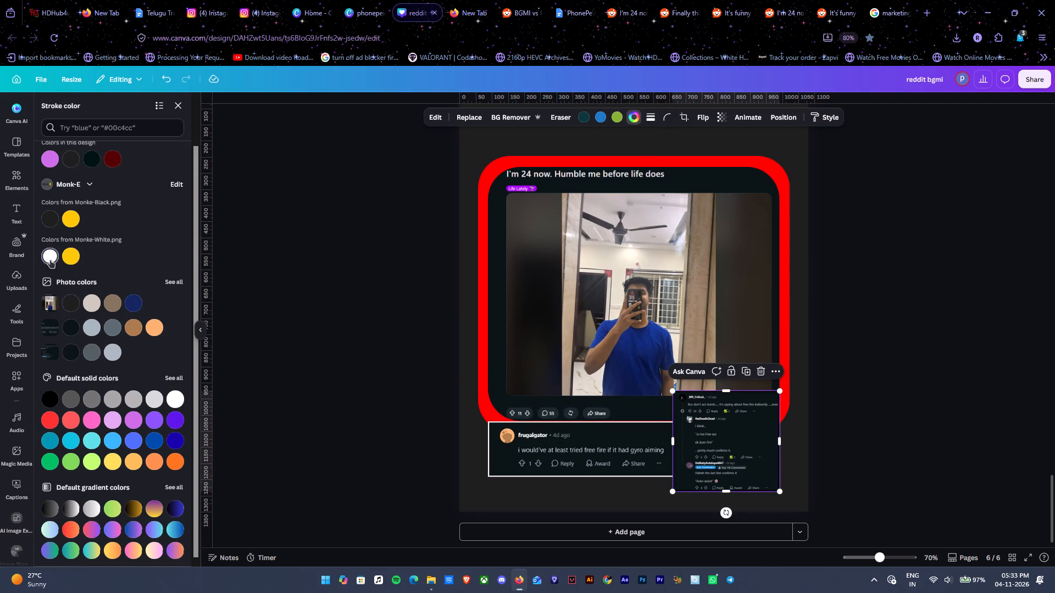
pyautogui.doubleClick(819, 277)
# Fill the rounded frame around the post with a top-to-bottom gradient from red to near-black.
pyautogui.click(720, 159)
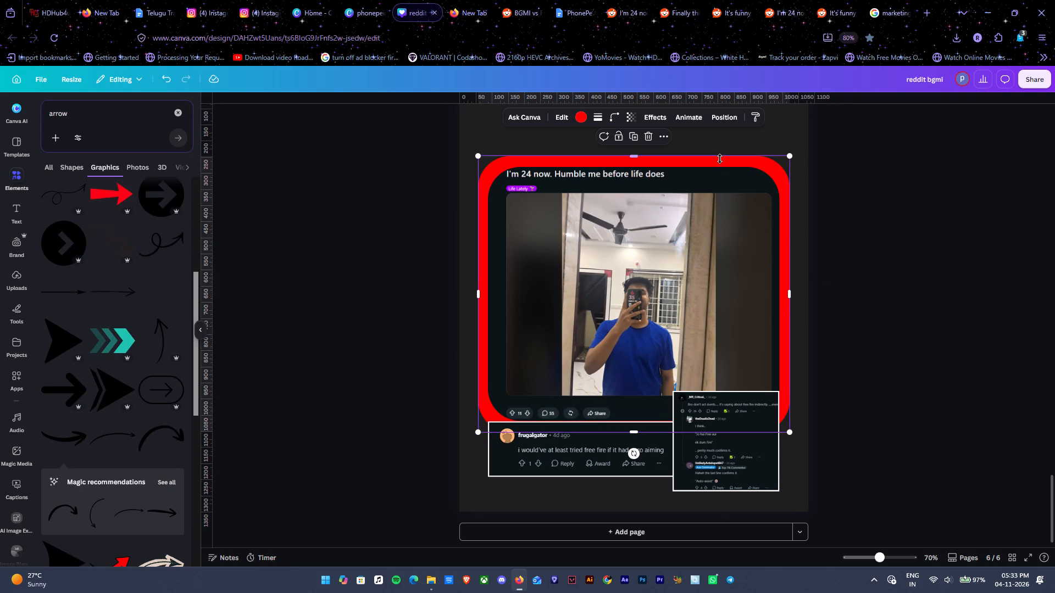
pyautogui.click(586, 118)
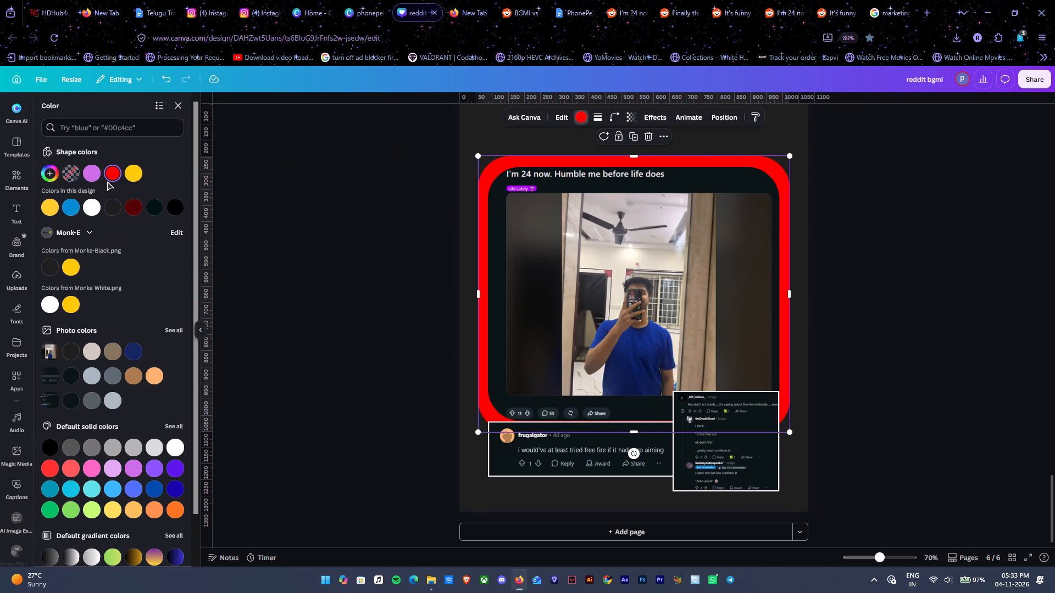
pyautogui.click(109, 178)
pyautogui.click(148, 204)
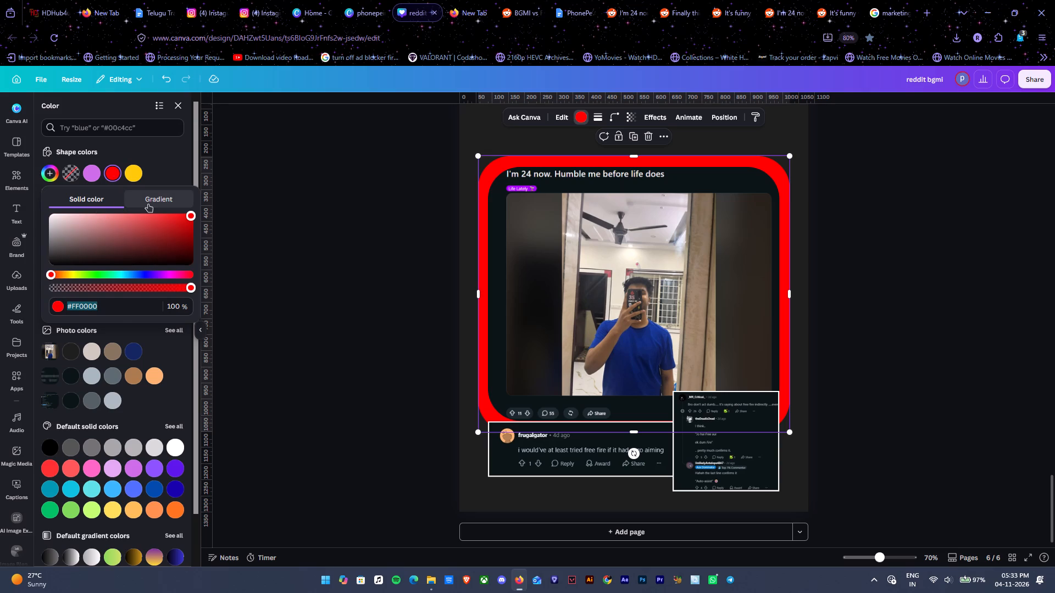
pyautogui.click(88, 270)
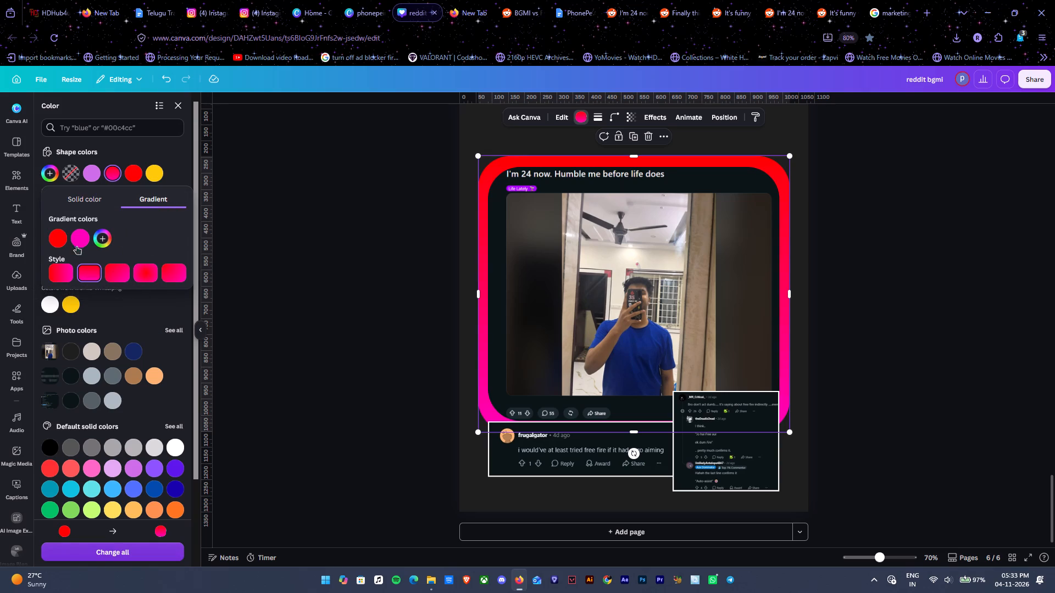
pyautogui.click(76, 244)
pyautogui.moveTo(119, 303); pyautogui.dragTo(79, 305)
pyautogui.moveTo(96, 296); pyautogui.dragTo(112, 283)
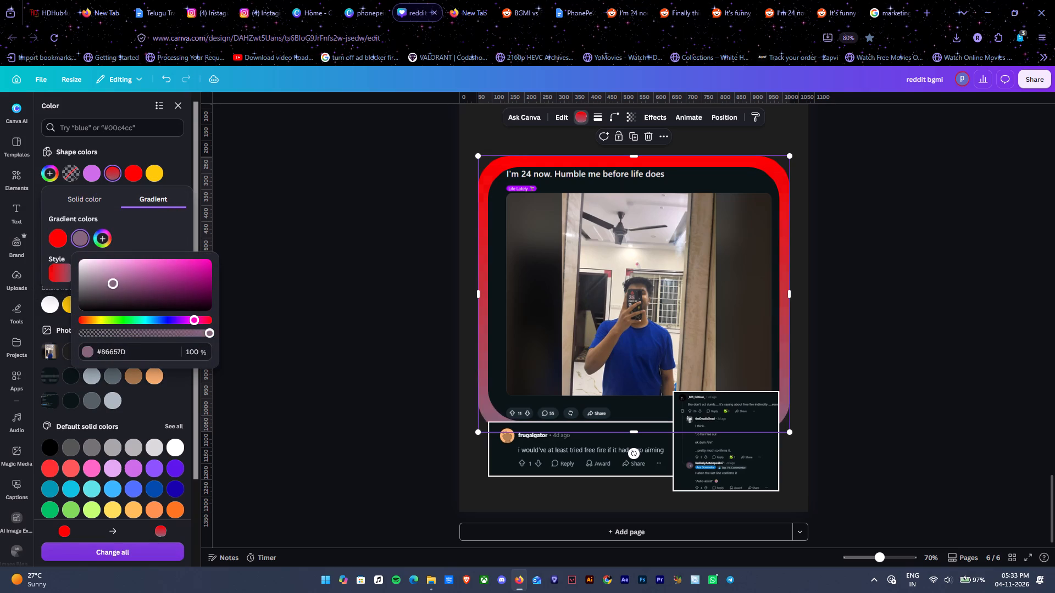
pyautogui.moveTo(112, 283); pyautogui.dragTo(95, 309)
pyautogui.doubleClick(968, 277)
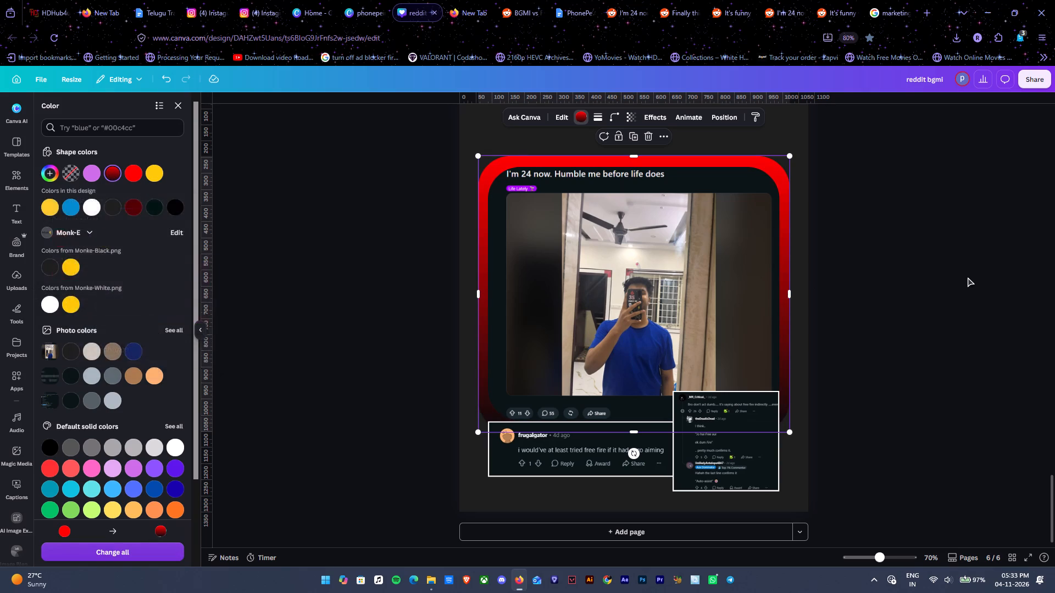
# Switch to WhatsApp.
pyautogui.click(713, 584)
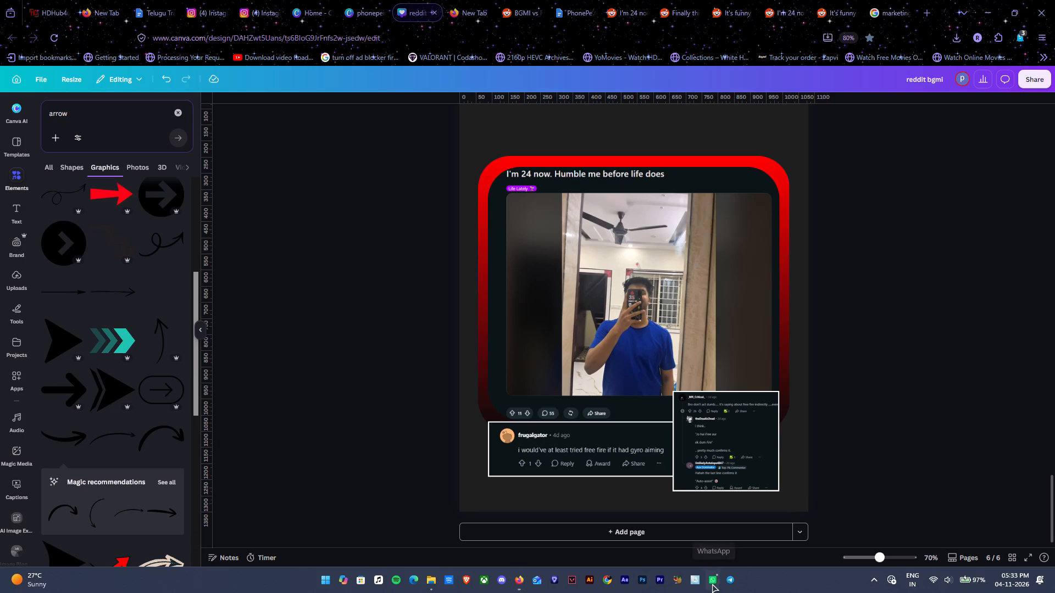
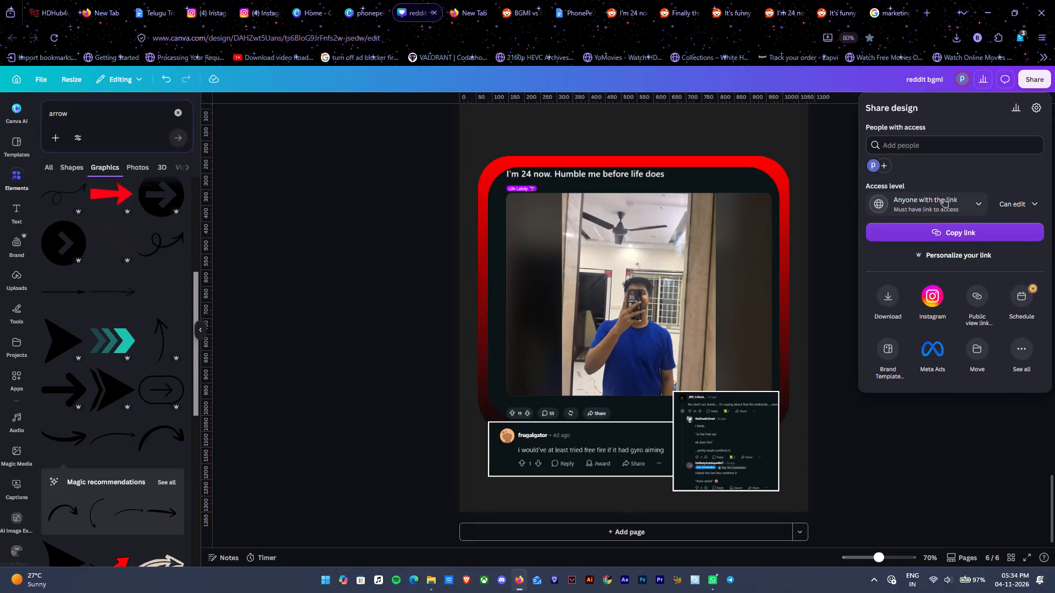
# Copy the reddit bgmi design's share link, with access for anyone with the link.
pyautogui.click(981, 231)
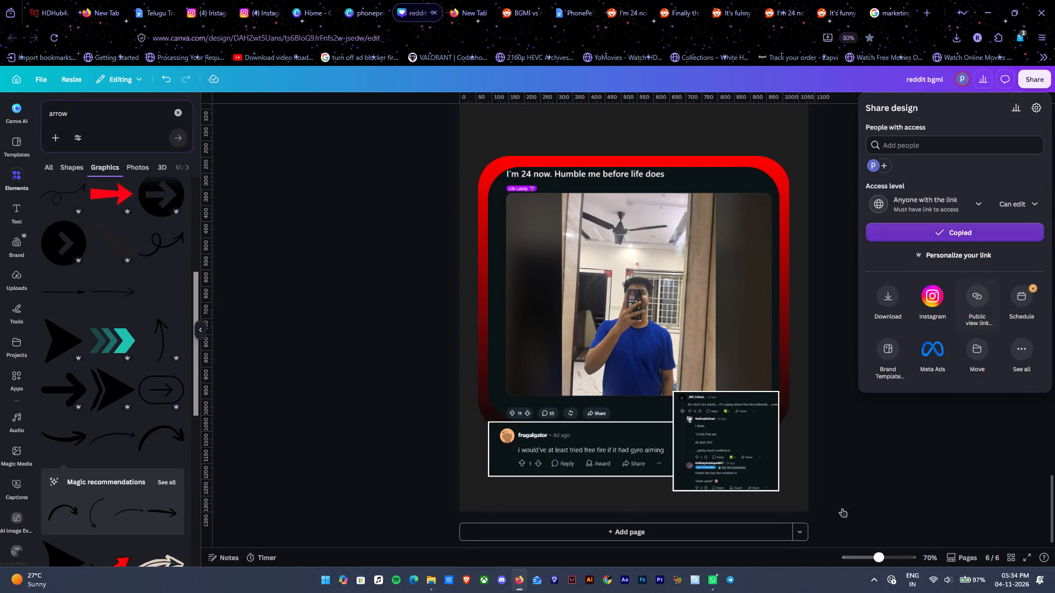
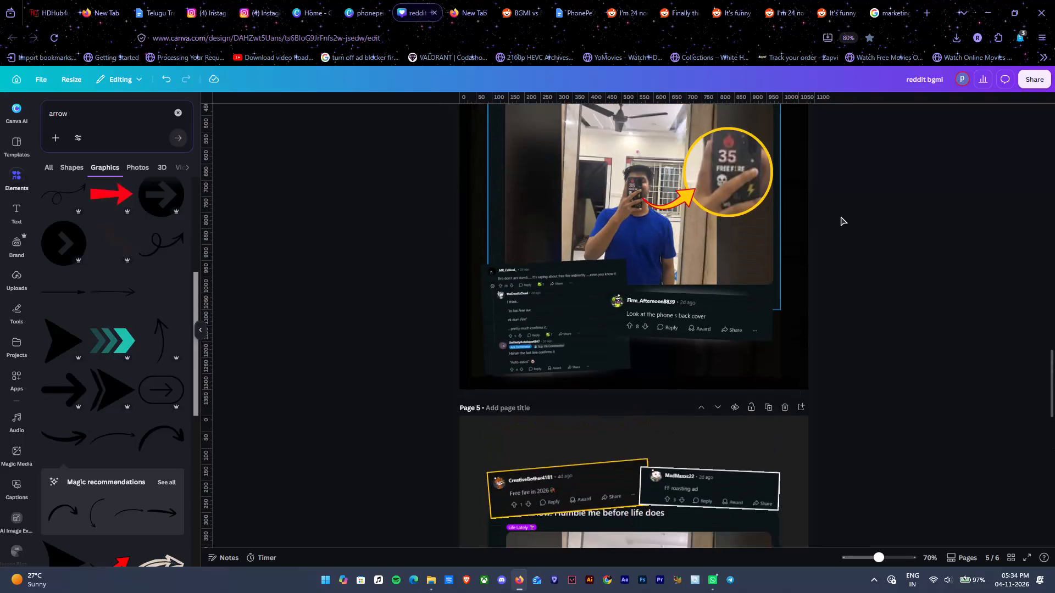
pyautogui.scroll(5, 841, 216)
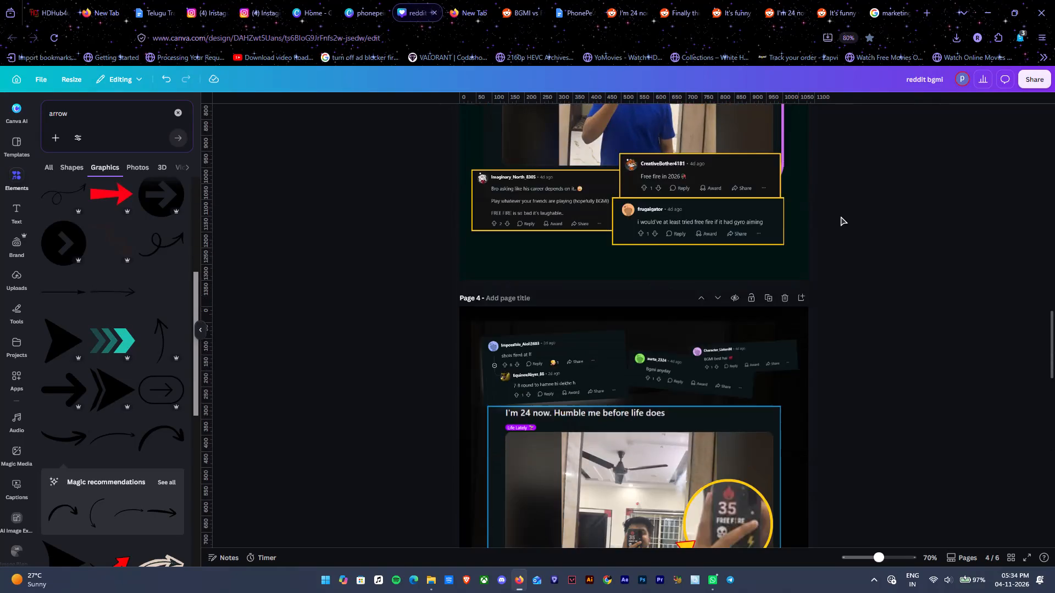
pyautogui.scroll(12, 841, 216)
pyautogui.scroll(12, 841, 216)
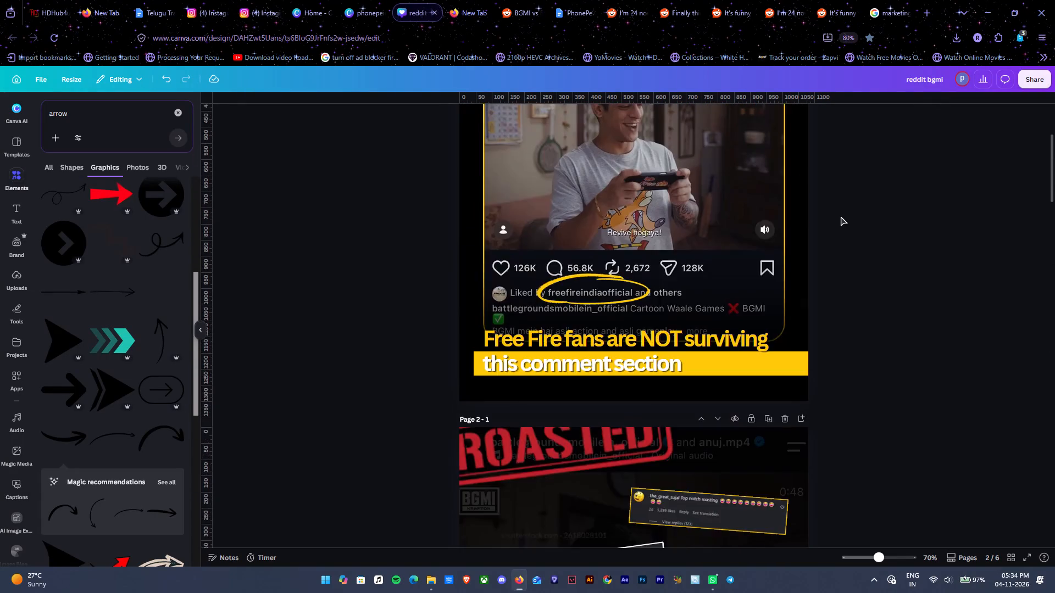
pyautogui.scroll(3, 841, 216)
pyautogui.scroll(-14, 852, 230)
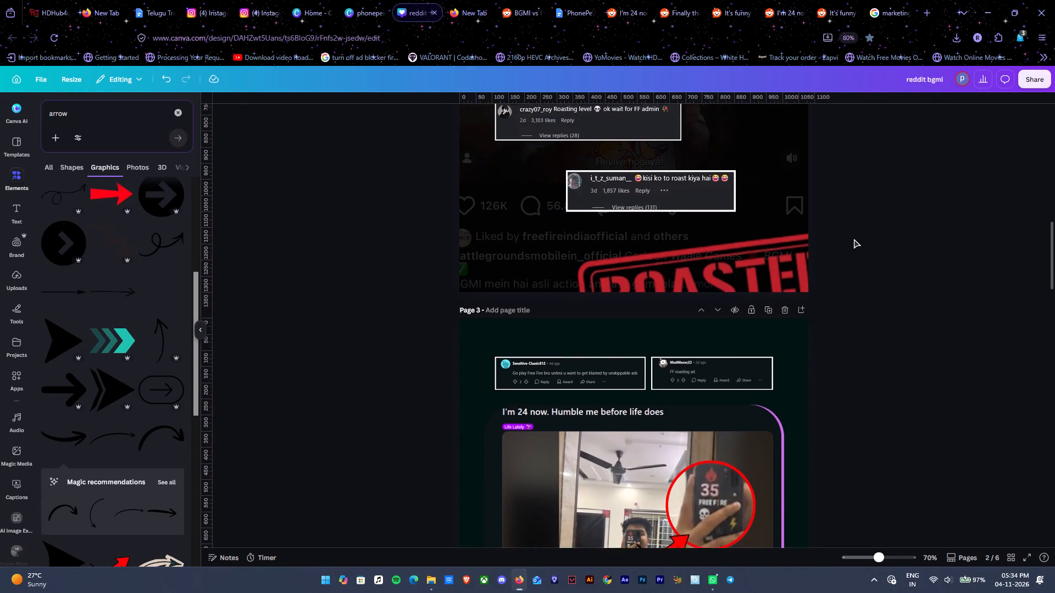
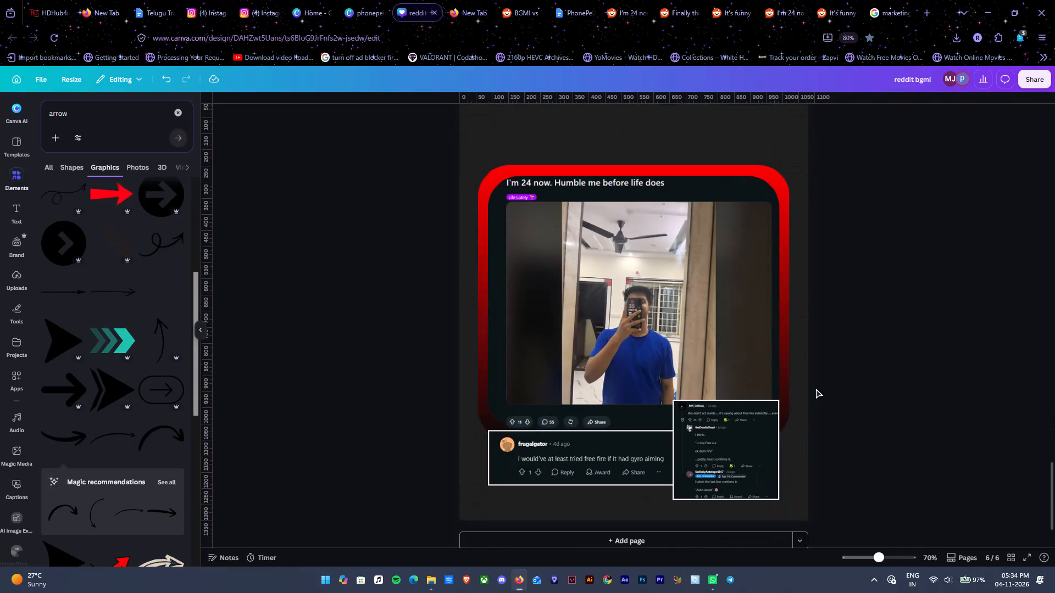
# Copy the "Go play Free Fire bro" comment from page 3 and paste it onto page 6.
pyautogui.scroll(-3, 816, 389)
pyautogui.scroll(6, 828, 360)
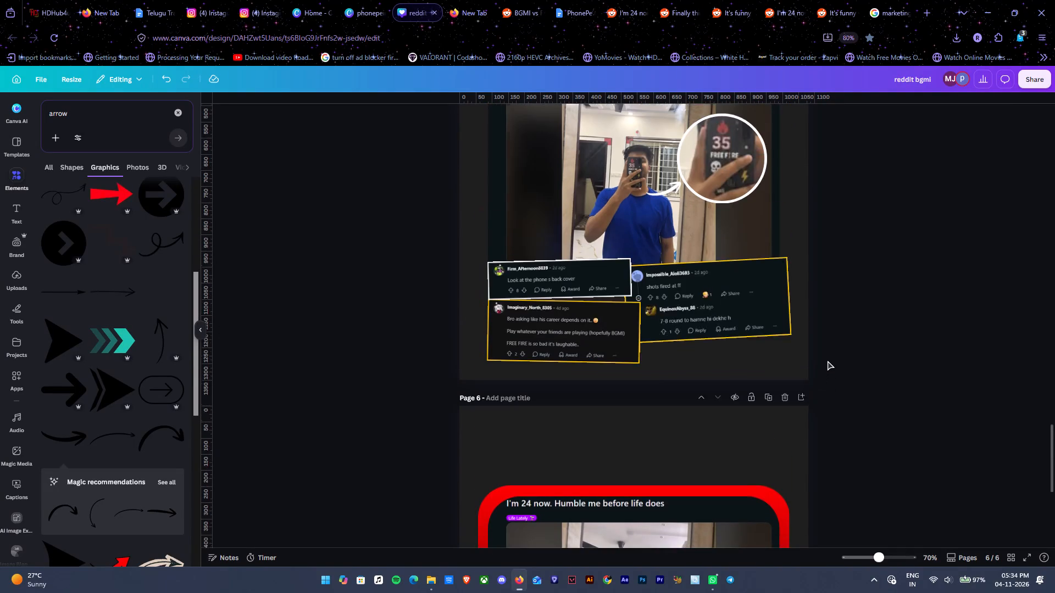
pyautogui.scroll(8, 828, 363)
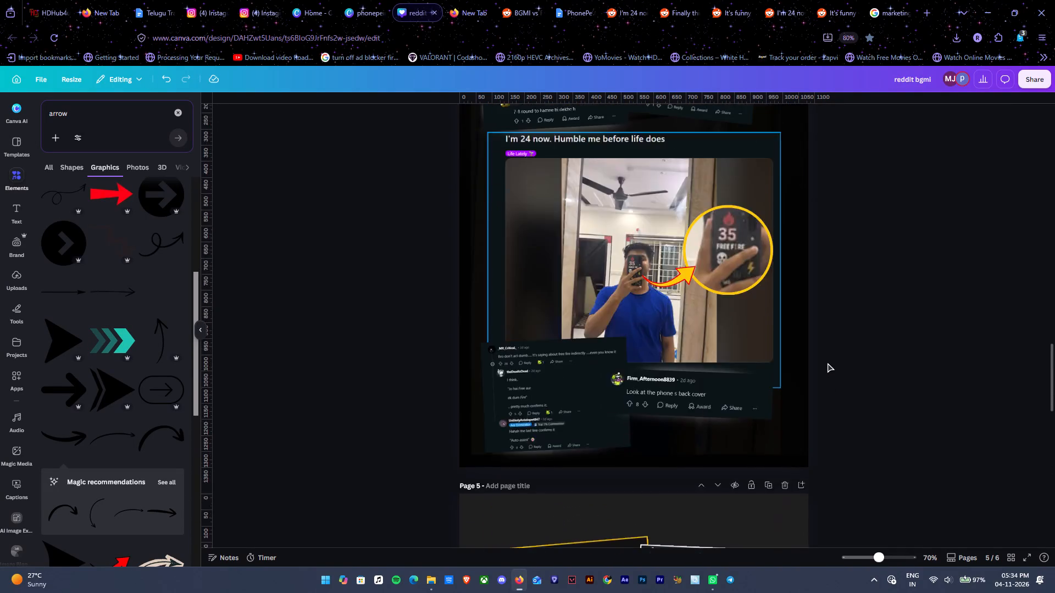
pyautogui.scroll(11, 828, 363)
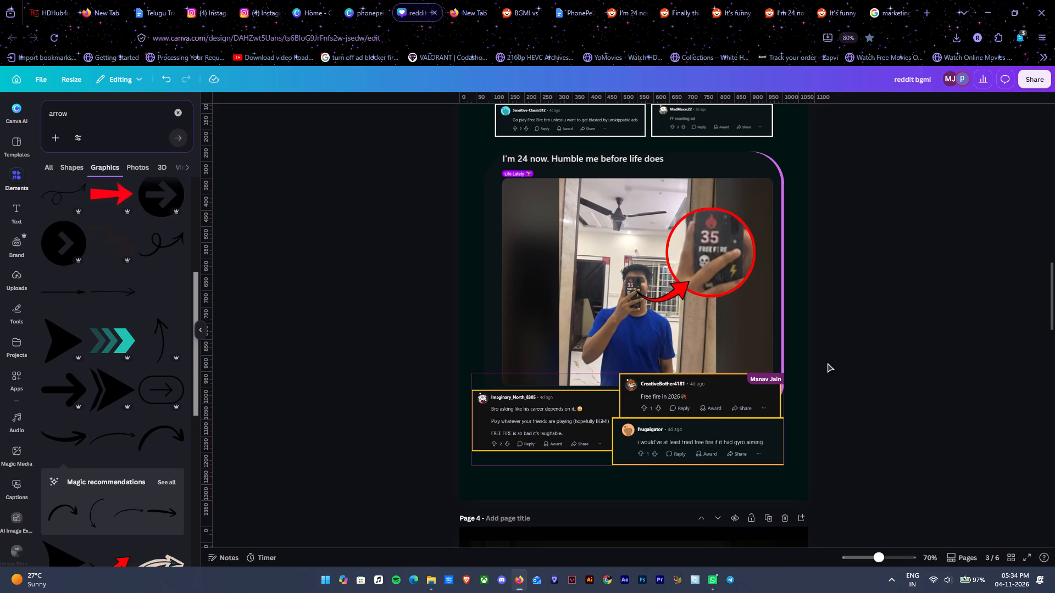
pyautogui.scroll(5, 828, 363)
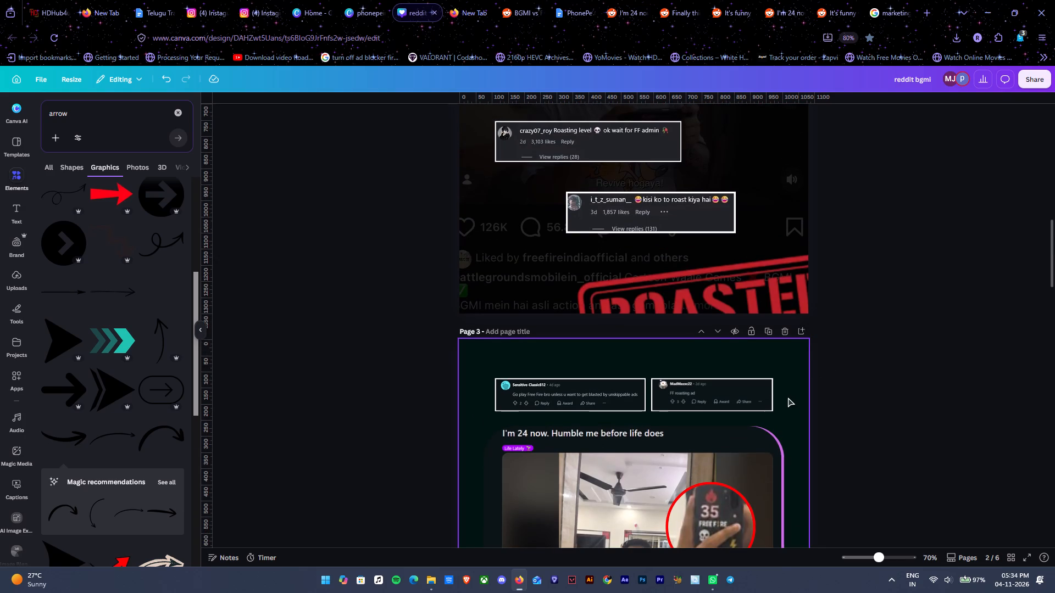
pyautogui.scroll(-1, 788, 398)
pyautogui.click(565, 338)
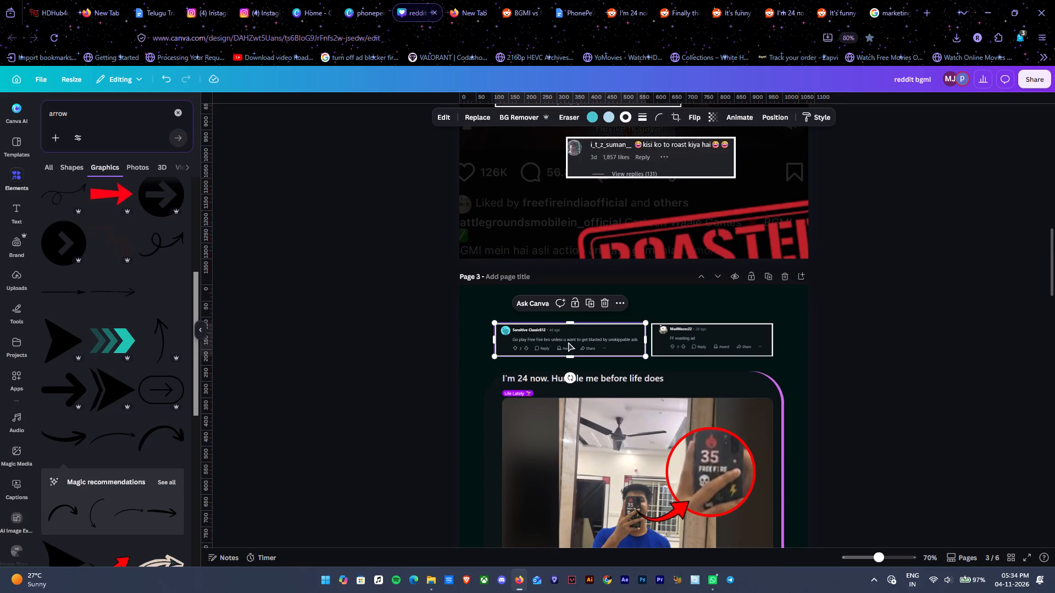
pyautogui.hotkey('ctrl', 'c')
pyautogui.scroll(-20, 612, 401)
pyautogui.scroll(-5, 613, 394)
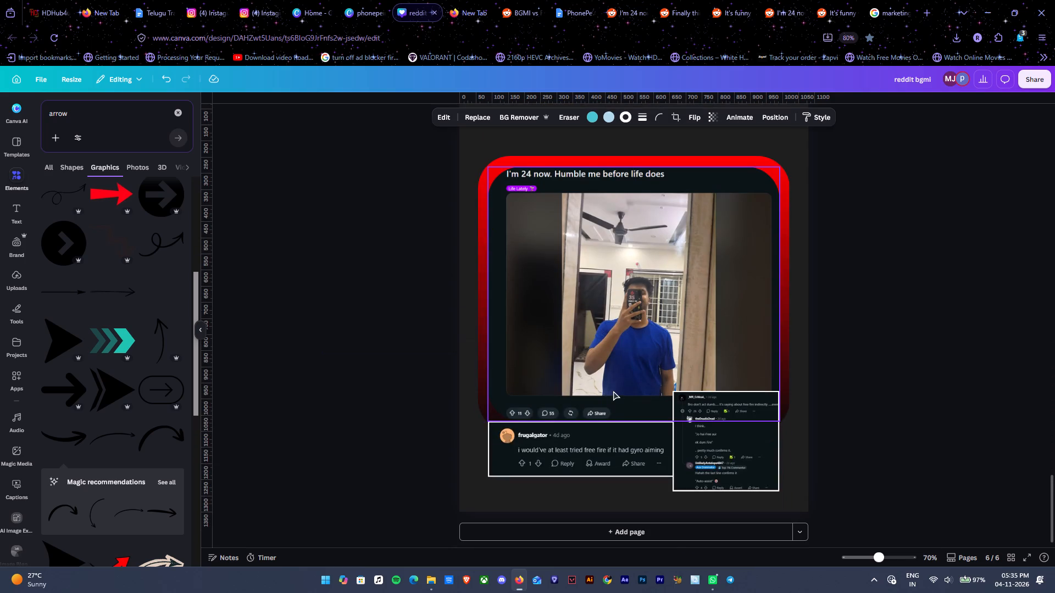
pyautogui.hotkey('ctrl', 'v')
# Enlarge the pasted "Go play Free Fire bro" comment slightly and place it directly above the red-framed post on page 6.
pyautogui.scroll(2, 664, 261)
pyautogui.moveTo(593, 242); pyautogui.dragTo(588, 256)
pyautogui.moveTo(641, 273); pyautogui.dragTo(650, 269)
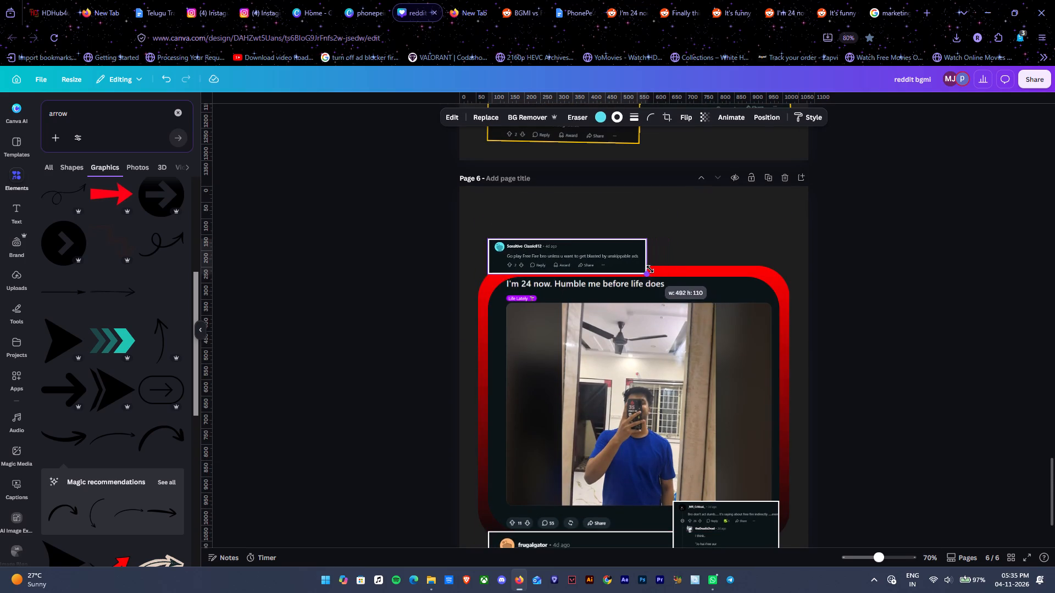
pyautogui.moveTo(650, 269); pyautogui.dragTo(667, 278)
pyautogui.moveTo(648, 264); pyautogui.dragTo(643, 252)
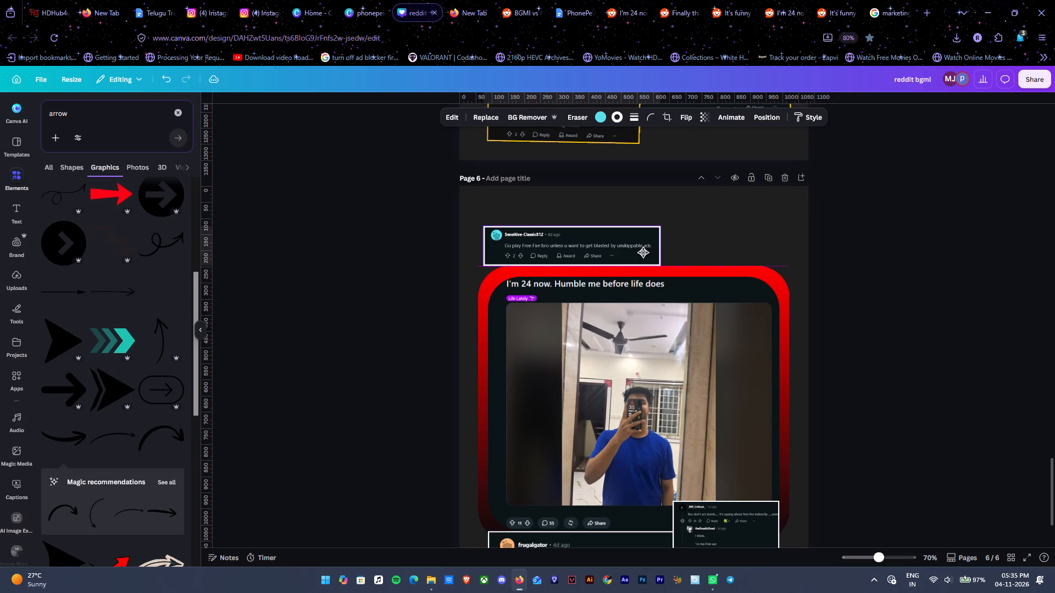
pyautogui.moveTo(643, 252); pyautogui.dragTo(664, 249)
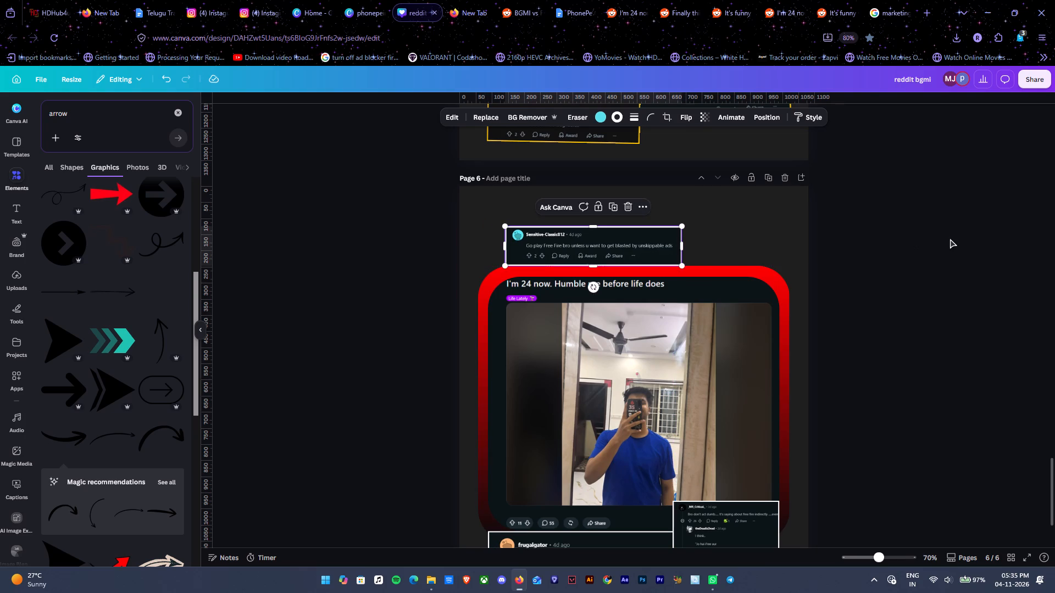
pyautogui.click(950, 239)
# Copy the tilted "Bgmi anyday" comment from page 4 and paste it onto page 6.
pyautogui.scroll(1, 950, 239)
pyautogui.scroll(-1, 950, 239)
pyautogui.scroll(5, 950, 239)
pyautogui.scroll(-3, 950, 239)
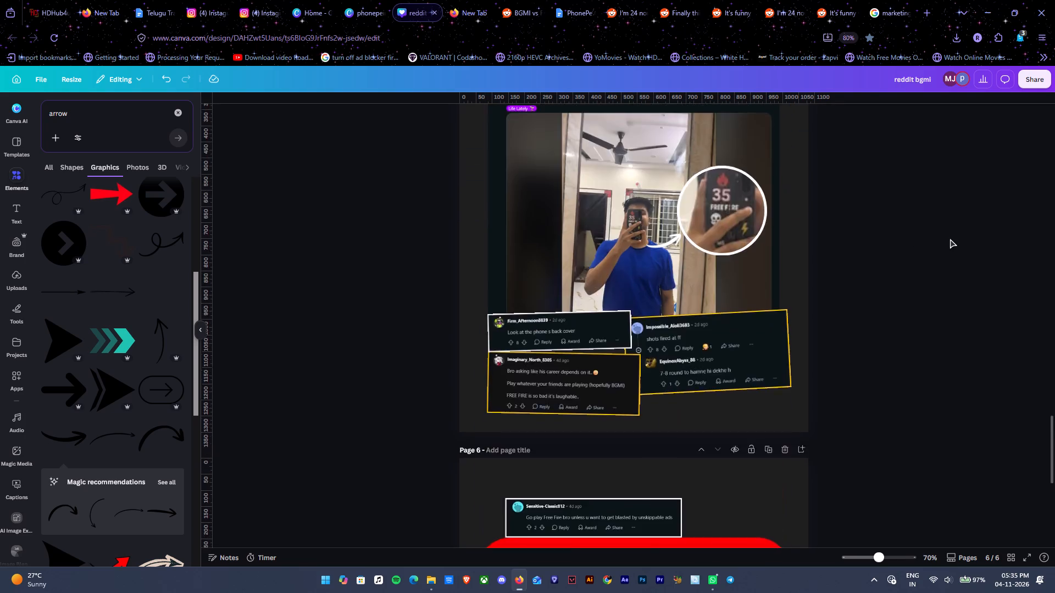
pyautogui.scroll(-4, 950, 239)
pyautogui.scroll(6, 950, 239)
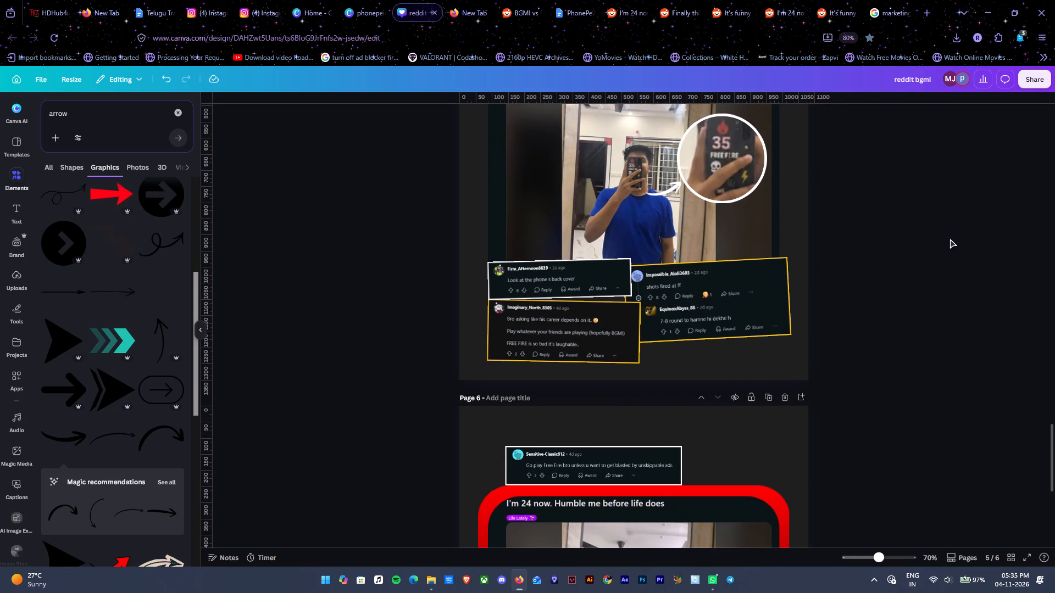
pyautogui.scroll(1, 950, 239)
pyautogui.scroll(5, 617, 316)
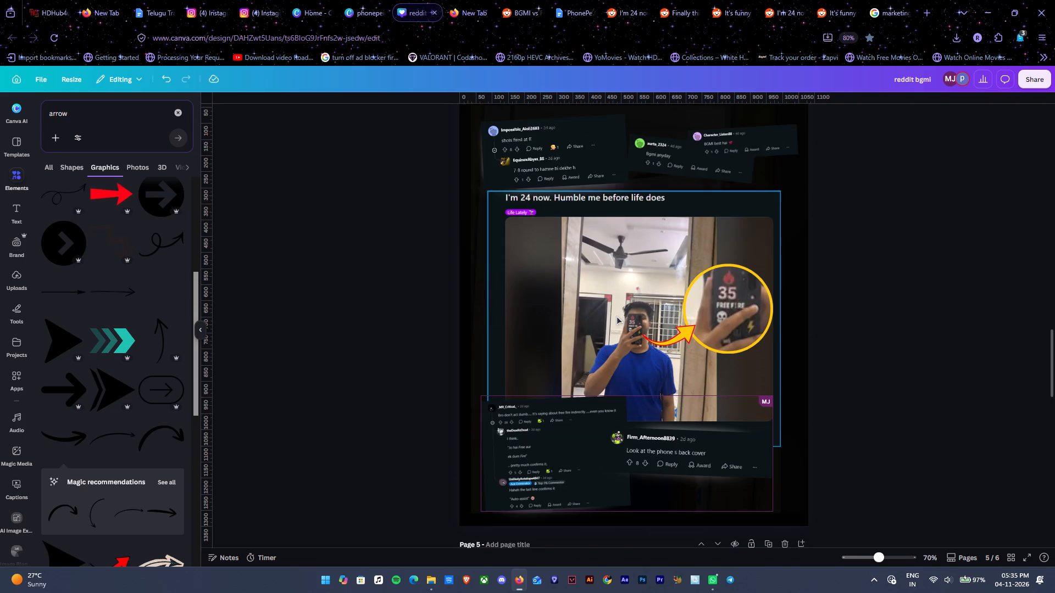
pyautogui.click(664, 164)
pyautogui.hotkey('ctrl', 'c')
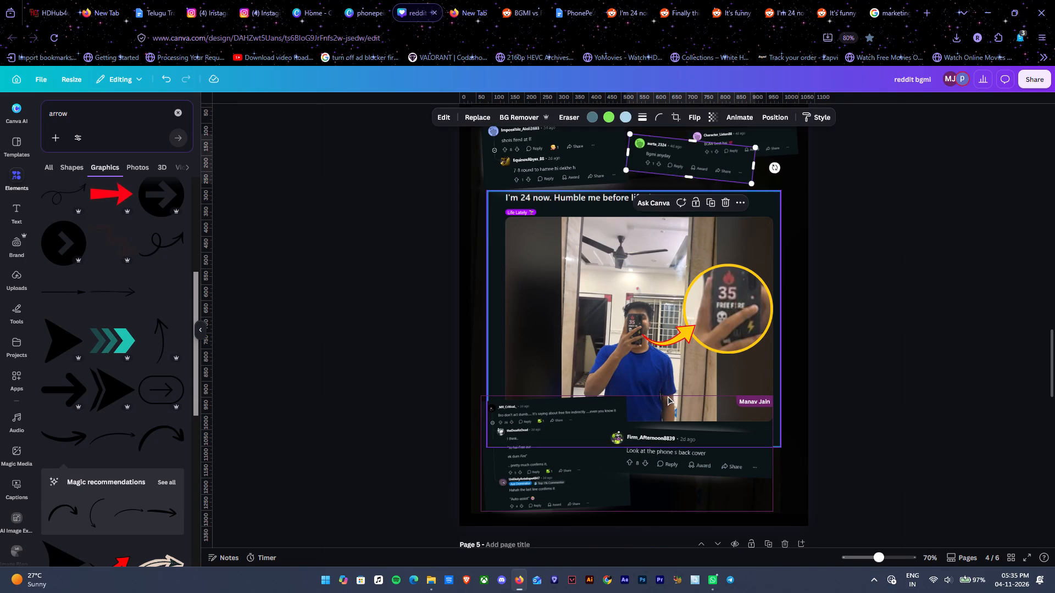
pyautogui.scroll(-7, 668, 396)
pyautogui.hotkey('ctrl', 'v')
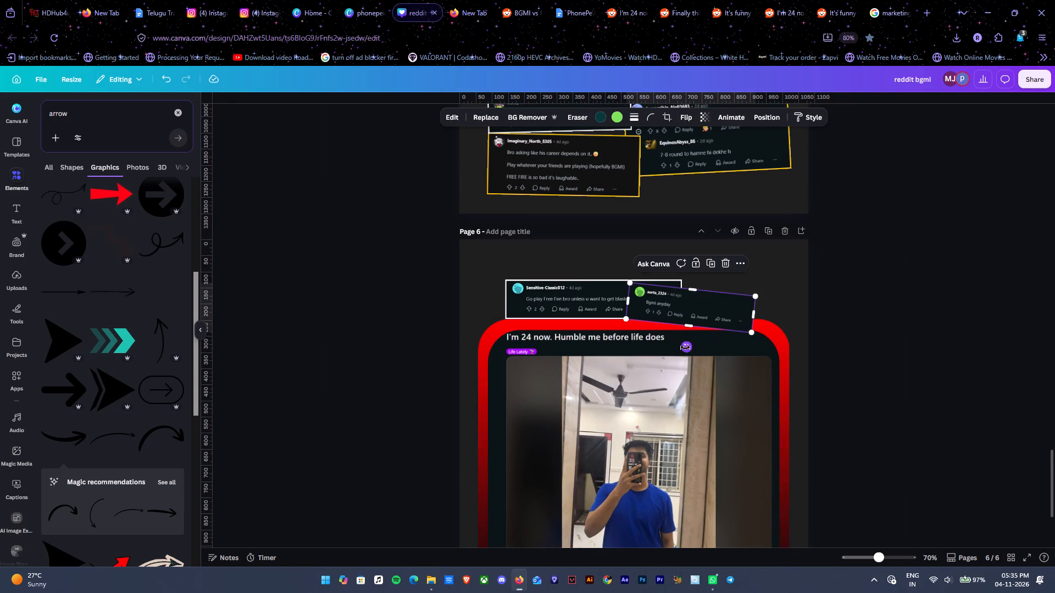
# Straighten the "Bgmi anyday" comment to 0° and move it to overlap the upper-right corner of the "Go play Free Fire bro" comment.
pyautogui.click(685, 348)
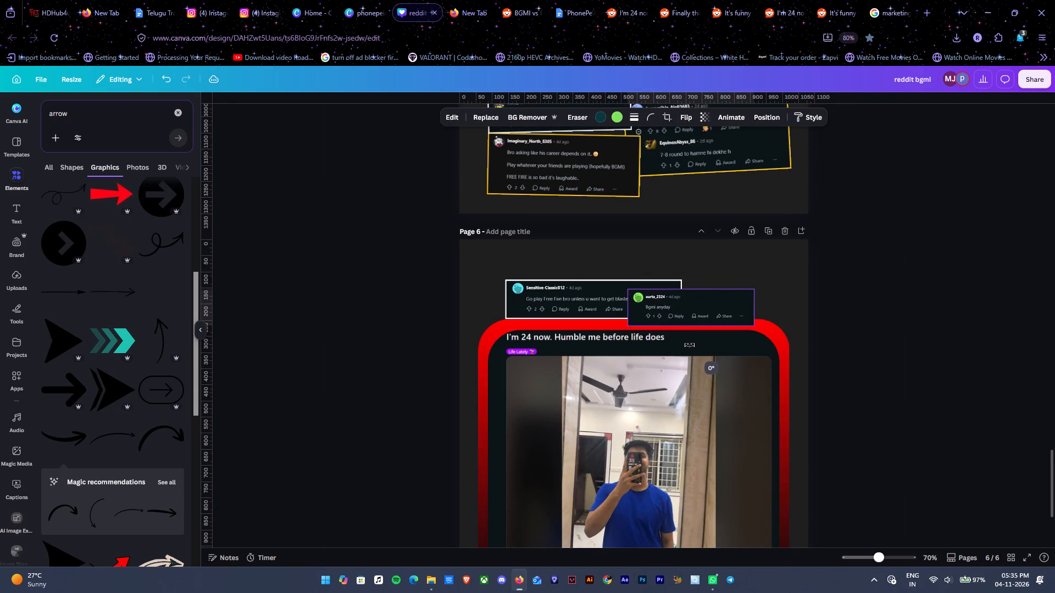
pyautogui.moveTo(708, 320); pyautogui.dragTo(730, 285)
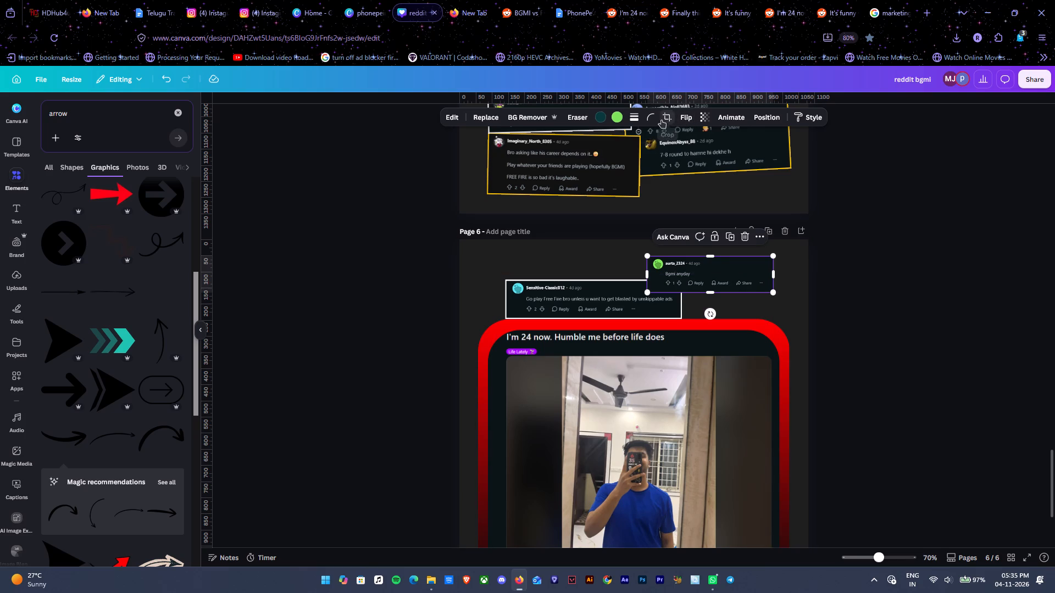
# Give the "Bgmi anyday" comment a solid white border with stroke weight 4.
pyautogui.click(635, 111)
pyautogui.click(612, 151)
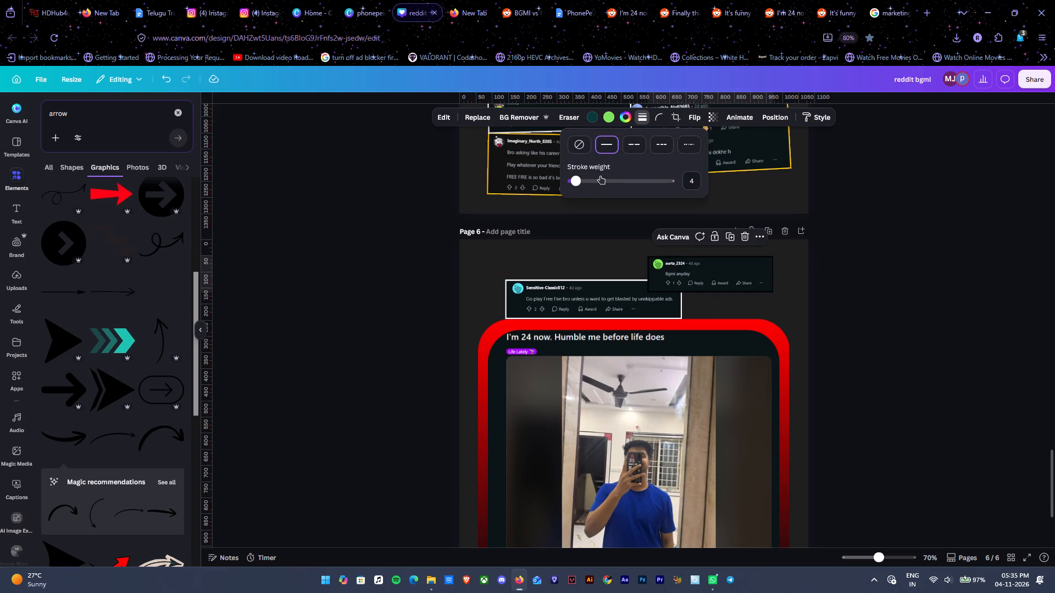
pyautogui.click(625, 116)
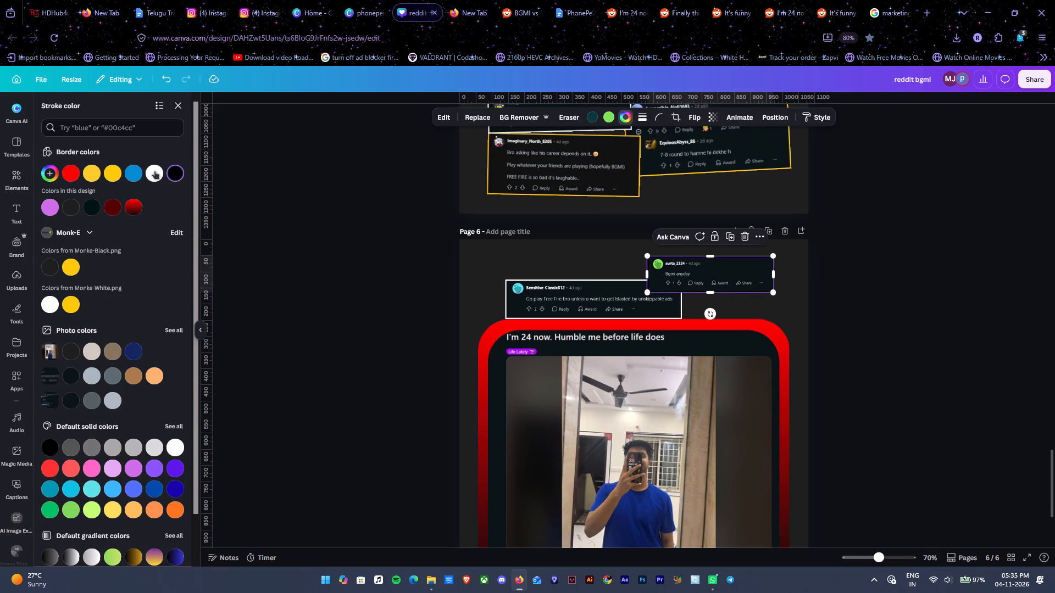
pyautogui.click(155, 170)
pyautogui.doubleClick(936, 254)
# Fill page 6's background with the red-to-dark gradient already used in the design.
pyautogui.scroll(3, 896, 331)
pyautogui.scroll(-1, 896, 331)
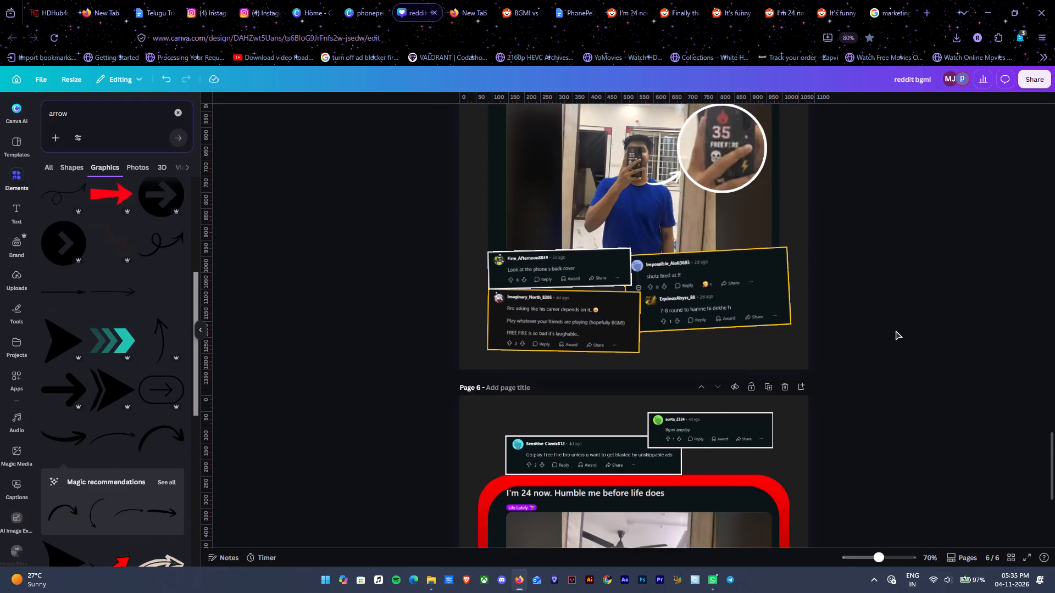
pyautogui.scroll(-4, 896, 331)
pyautogui.click(798, 155)
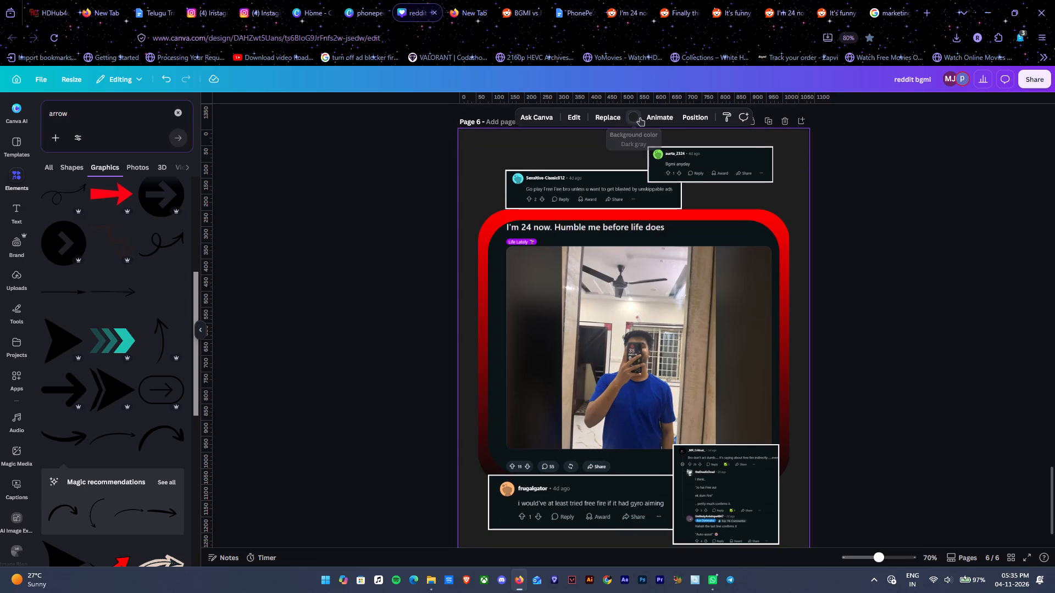
pyautogui.click(640, 118)
pyautogui.click(96, 202)
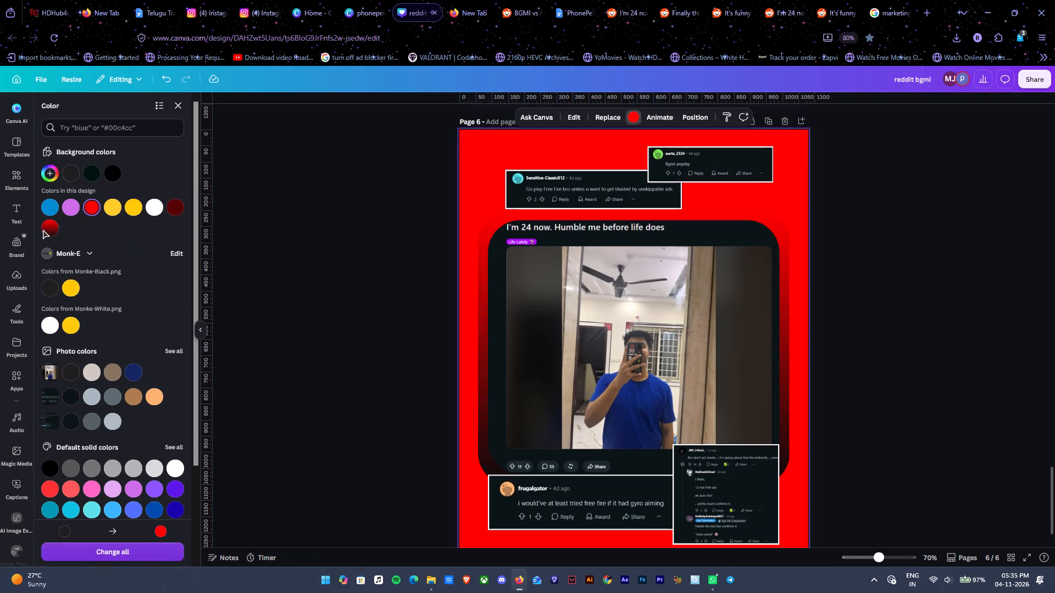
pyautogui.click(52, 226)
pyautogui.doubleClick(902, 222)
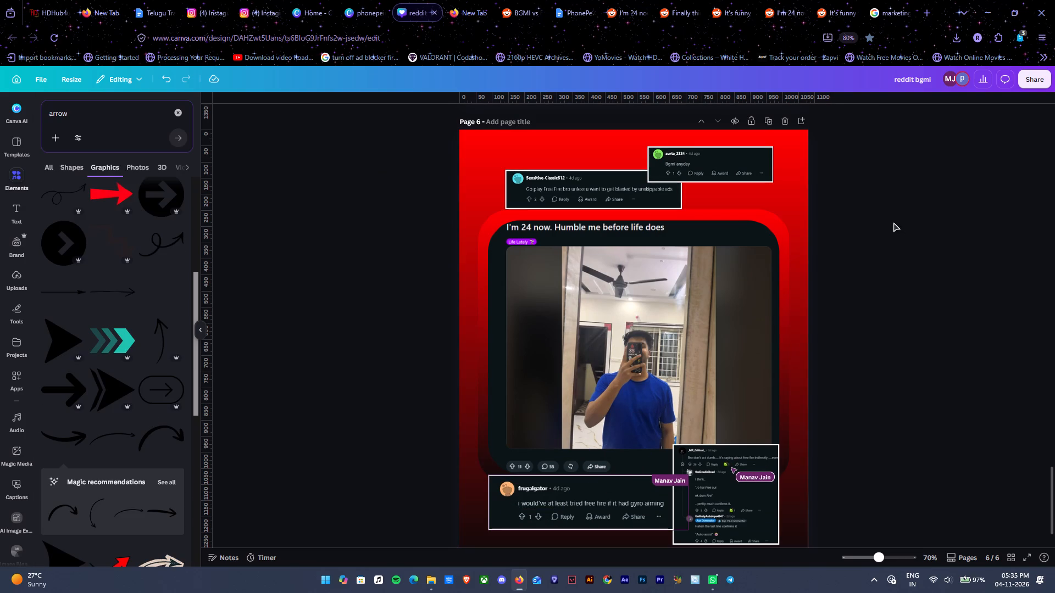
# Copy the "Free fire in 2026" comment from page 3 and paste it onto page 6.
pyautogui.scroll(4, 893, 222)
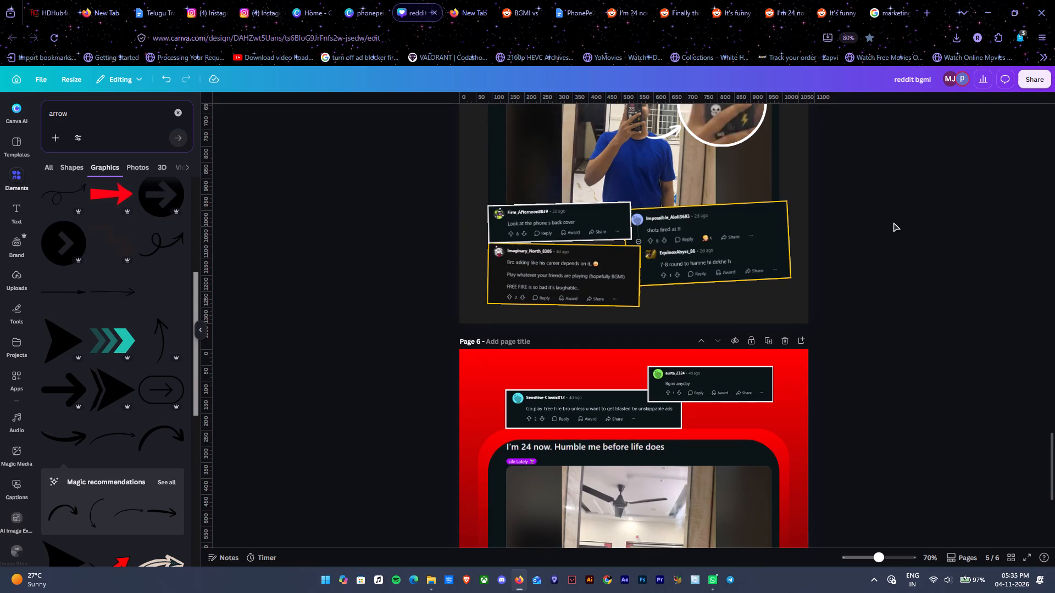
pyautogui.click(707, 387)
pyautogui.click(894, 349)
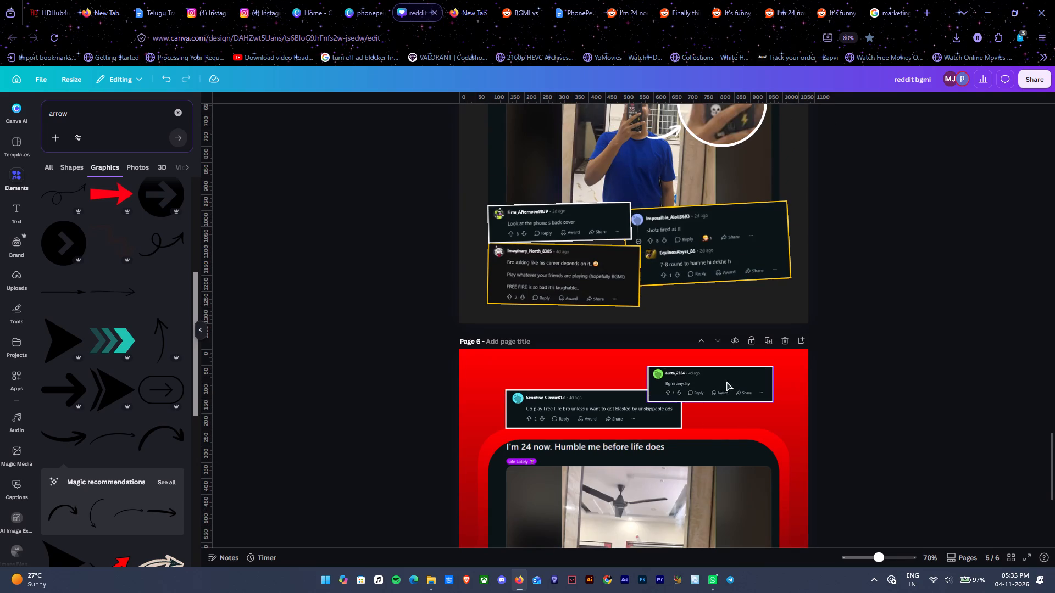
pyautogui.scroll(10, 851, 302)
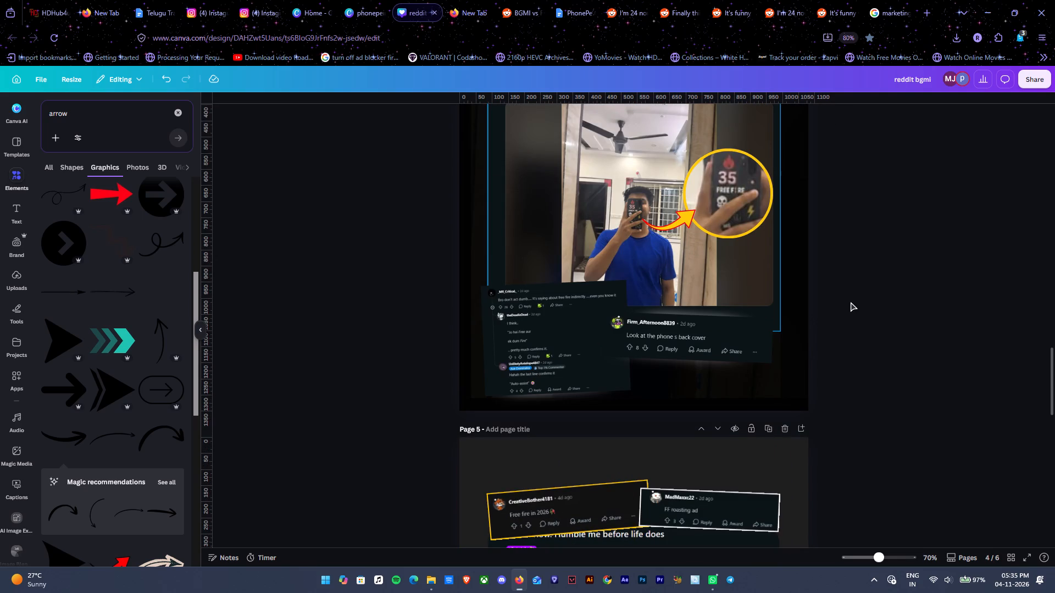
pyautogui.scroll(4, 723, 323)
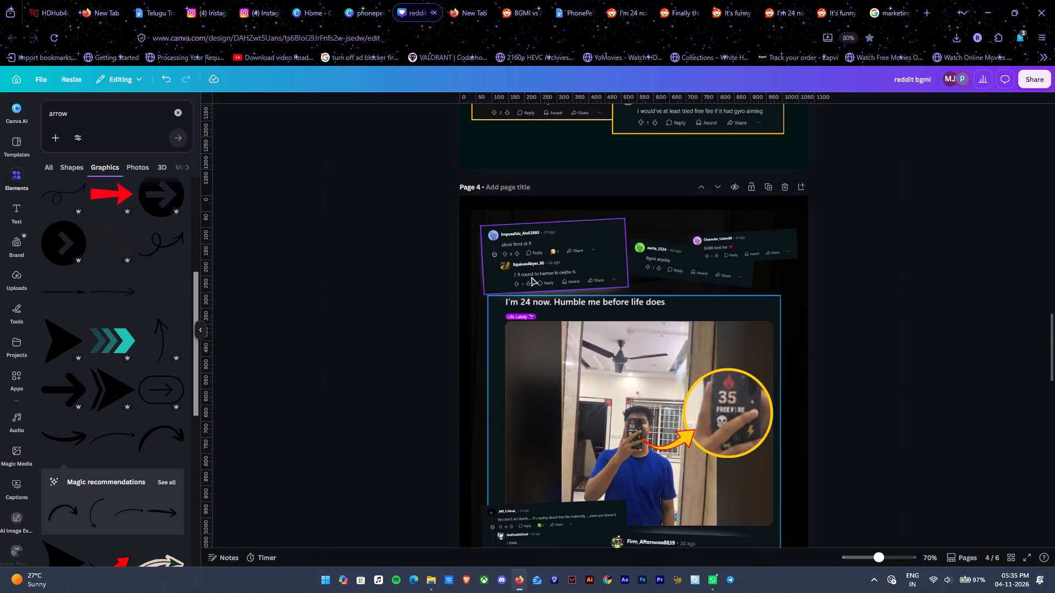
pyautogui.click(531, 277)
pyautogui.scroll(3, 531, 277)
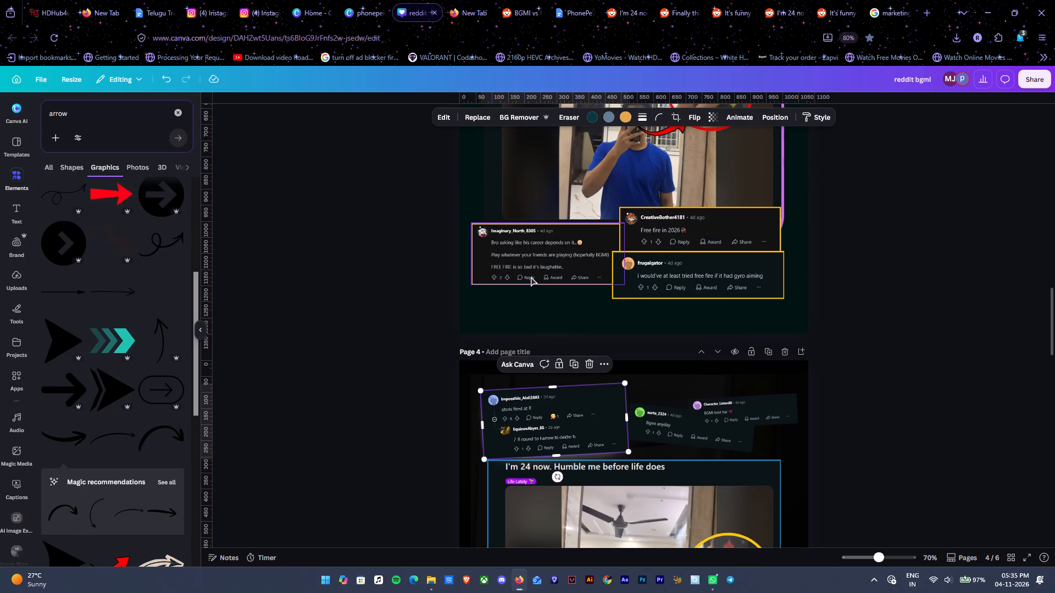
pyautogui.scroll(1, 531, 277)
pyautogui.click(707, 281)
pyautogui.hotkey('ctrl', 'c')
pyautogui.scroll(-6, 707, 281)
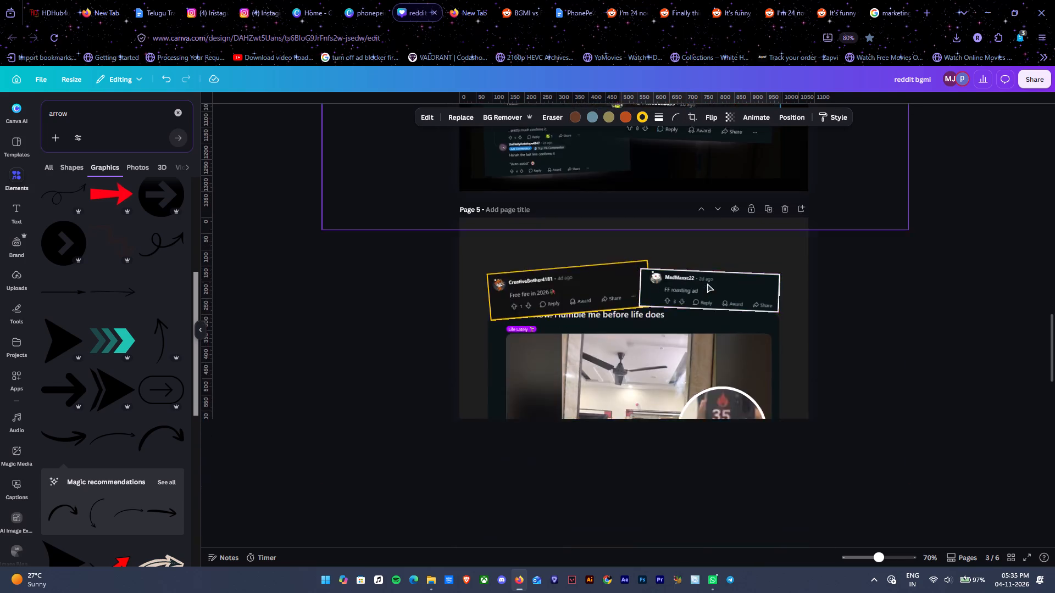
pyautogui.scroll(-14, 707, 283)
pyautogui.scroll(3, 708, 282)
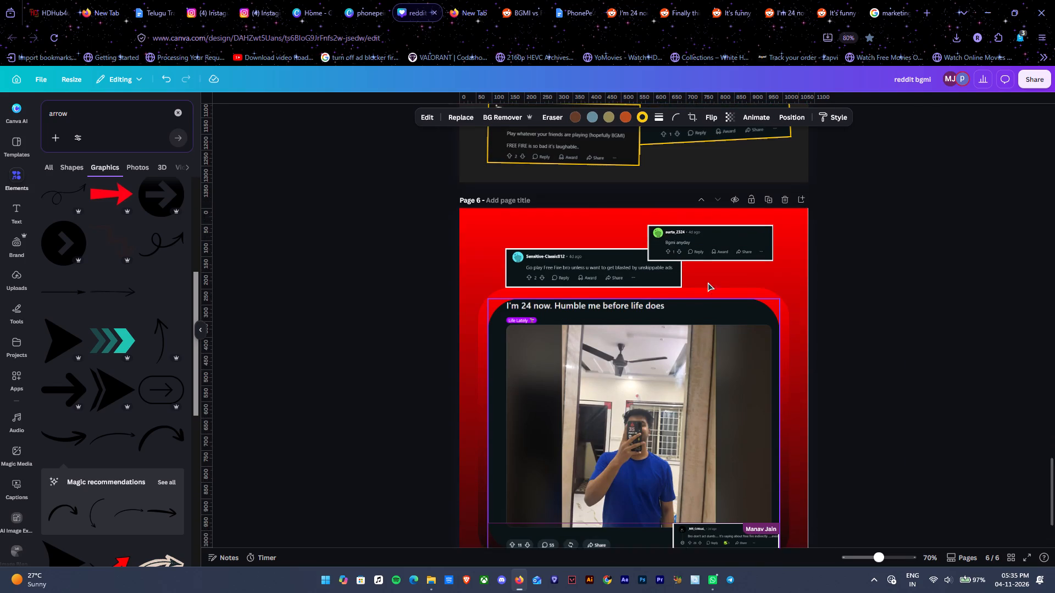
pyautogui.hotkey('ctrl', 'v')
# Shrink the "Free fire in 2026" comment and place it just below the "Bgmi anyday" comment, above the post's upper-right corner.
pyautogui.moveTo(648, 399); pyautogui.dragTo(767, 339)
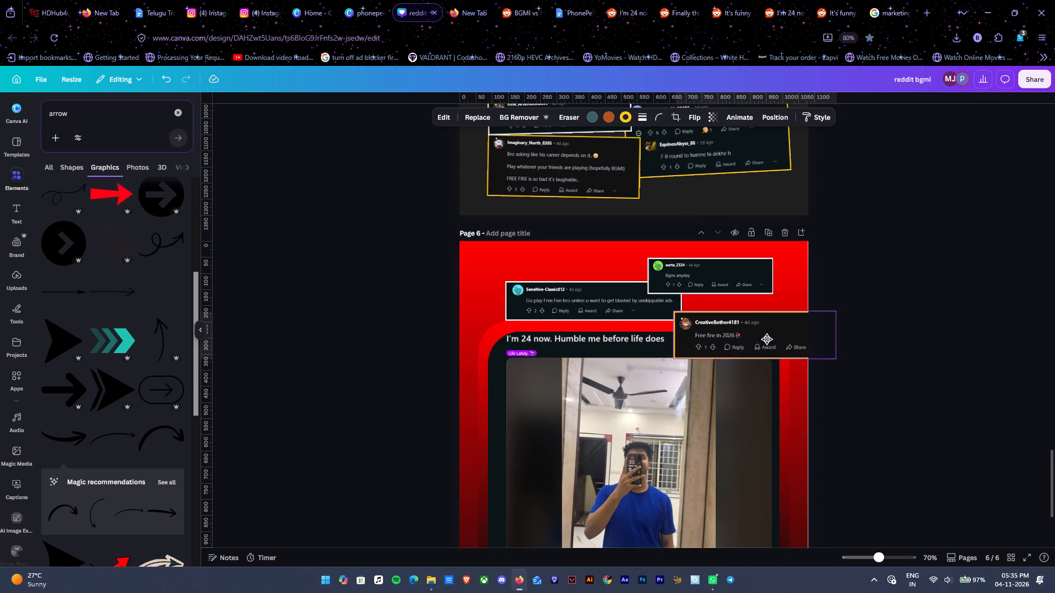
pyautogui.moveTo(767, 339); pyautogui.dragTo(738, 337)
pyautogui.moveTo(806, 312); pyautogui.dragTo(757, 316)
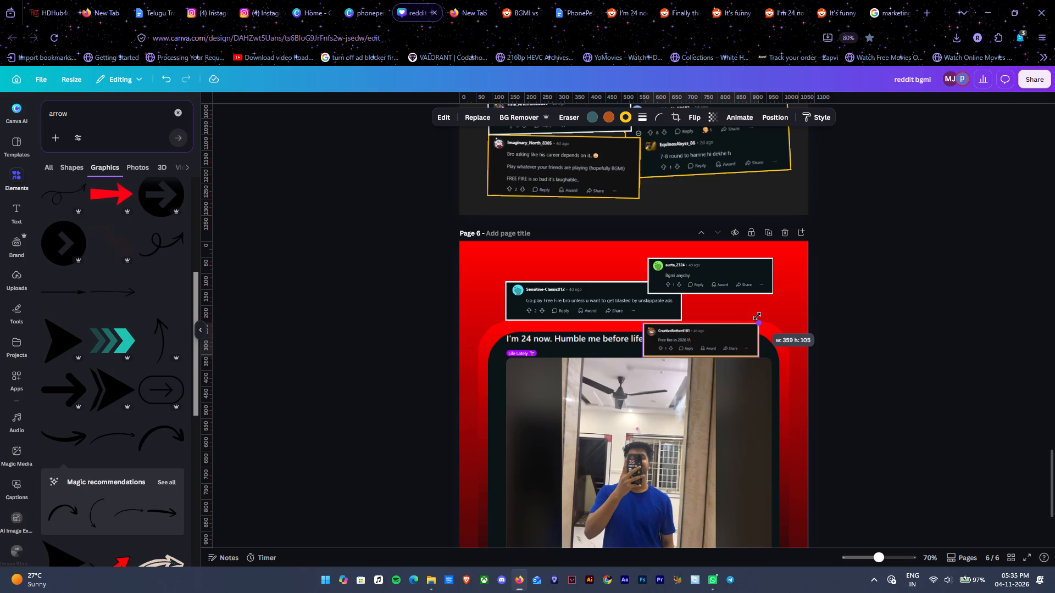
pyautogui.moveTo(757, 316); pyautogui.dragTo(764, 316)
pyautogui.moveTo(725, 344); pyautogui.dragTo(752, 326)
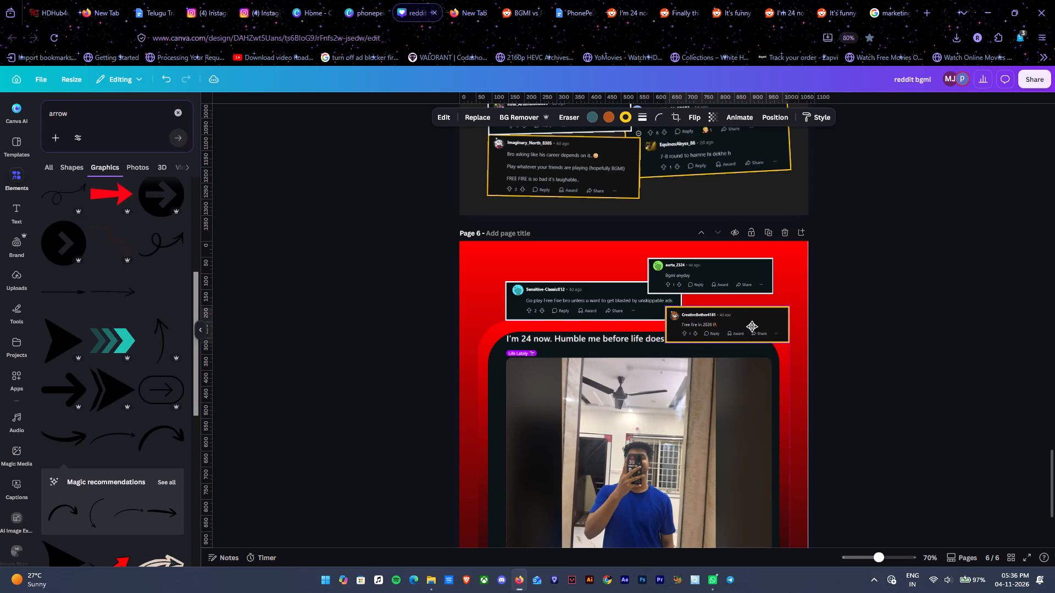
pyautogui.moveTo(752, 326); pyautogui.dragTo(756, 315)
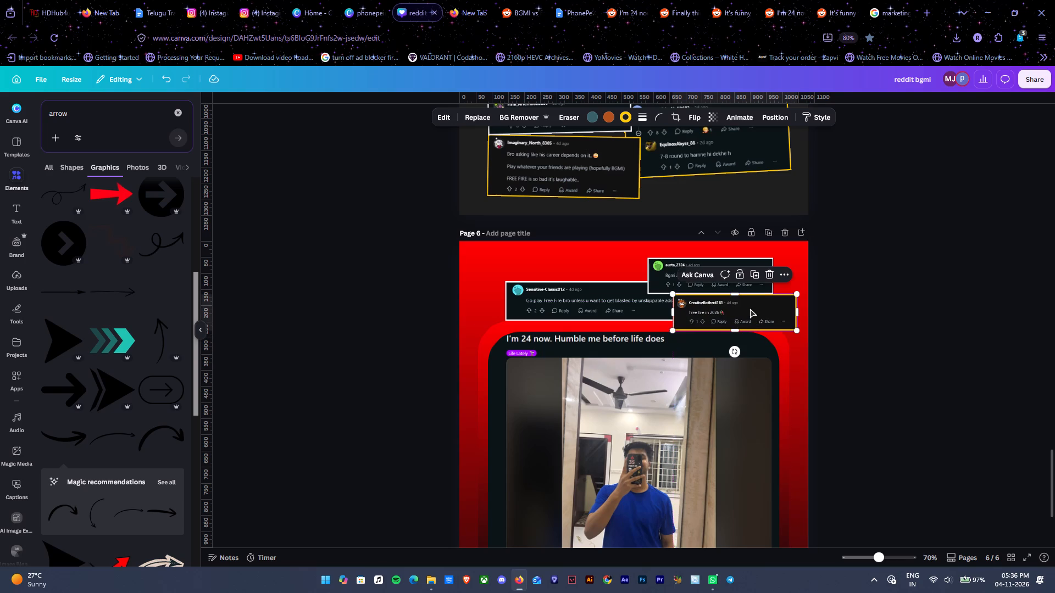
# Change the border colour of the "Free fire in 2026" comment to white.
pyautogui.click(647, 119)
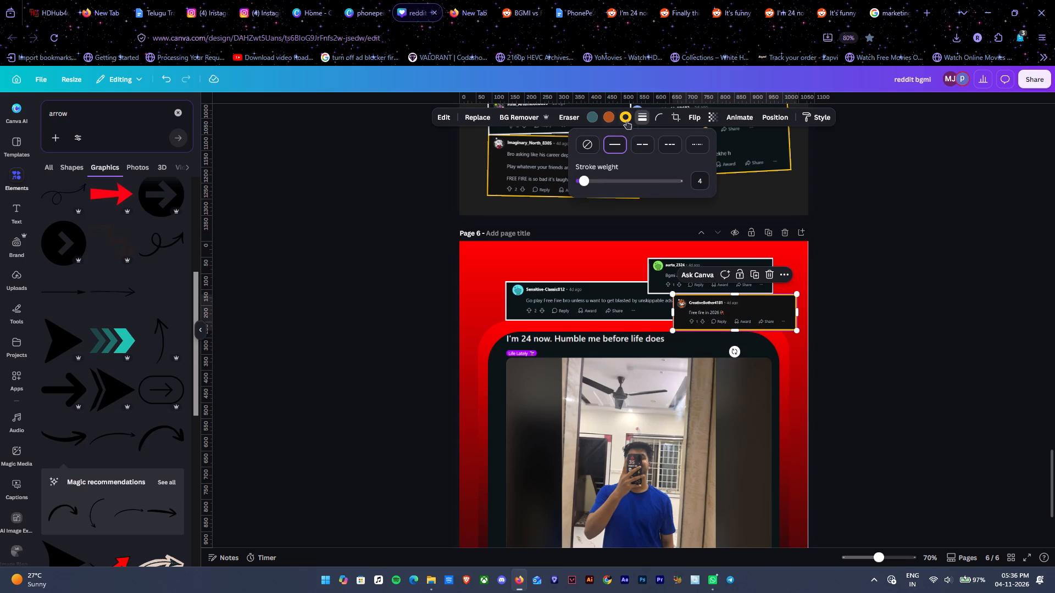
pyautogui.click(628, 118)
pyautogui.click(157, 167)
pyautogui.doubleClick(846, 244)
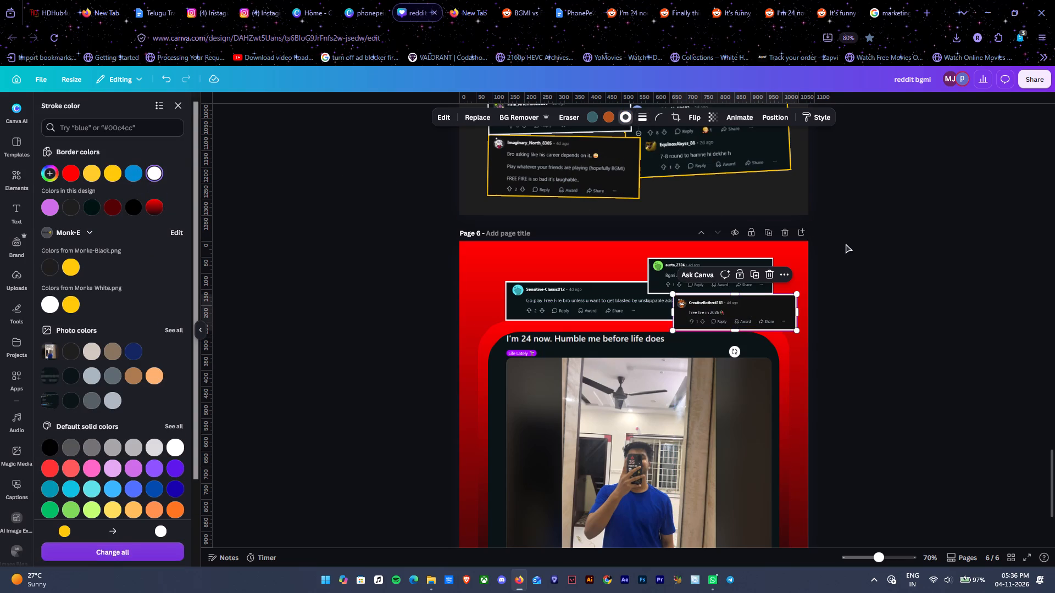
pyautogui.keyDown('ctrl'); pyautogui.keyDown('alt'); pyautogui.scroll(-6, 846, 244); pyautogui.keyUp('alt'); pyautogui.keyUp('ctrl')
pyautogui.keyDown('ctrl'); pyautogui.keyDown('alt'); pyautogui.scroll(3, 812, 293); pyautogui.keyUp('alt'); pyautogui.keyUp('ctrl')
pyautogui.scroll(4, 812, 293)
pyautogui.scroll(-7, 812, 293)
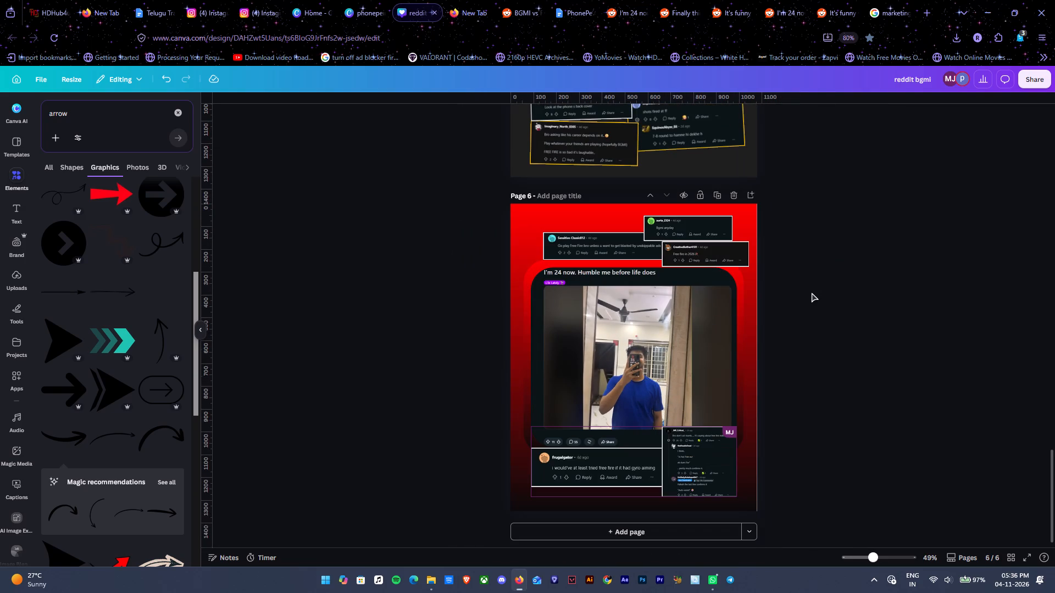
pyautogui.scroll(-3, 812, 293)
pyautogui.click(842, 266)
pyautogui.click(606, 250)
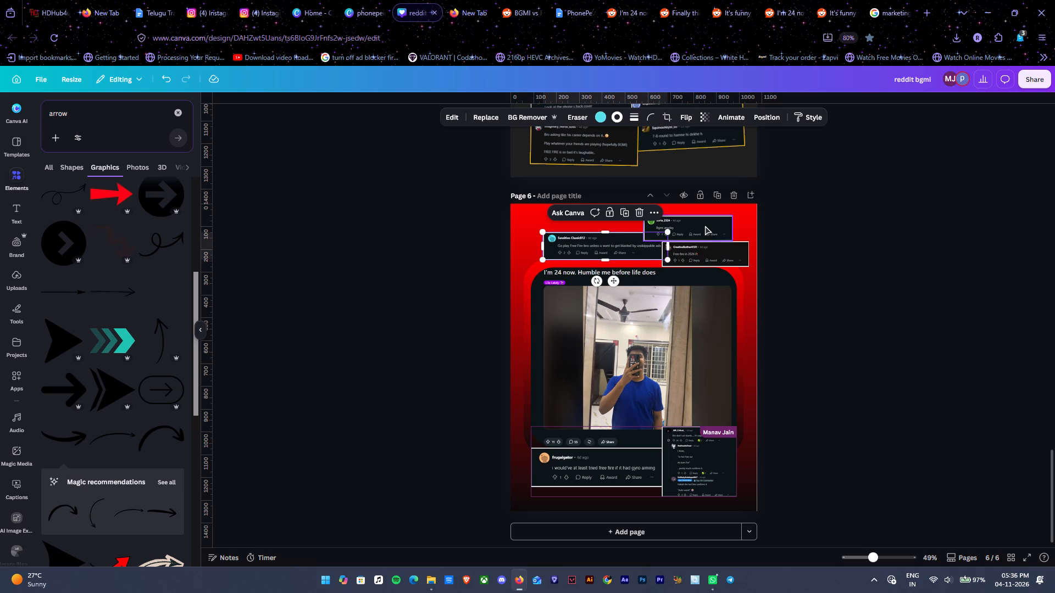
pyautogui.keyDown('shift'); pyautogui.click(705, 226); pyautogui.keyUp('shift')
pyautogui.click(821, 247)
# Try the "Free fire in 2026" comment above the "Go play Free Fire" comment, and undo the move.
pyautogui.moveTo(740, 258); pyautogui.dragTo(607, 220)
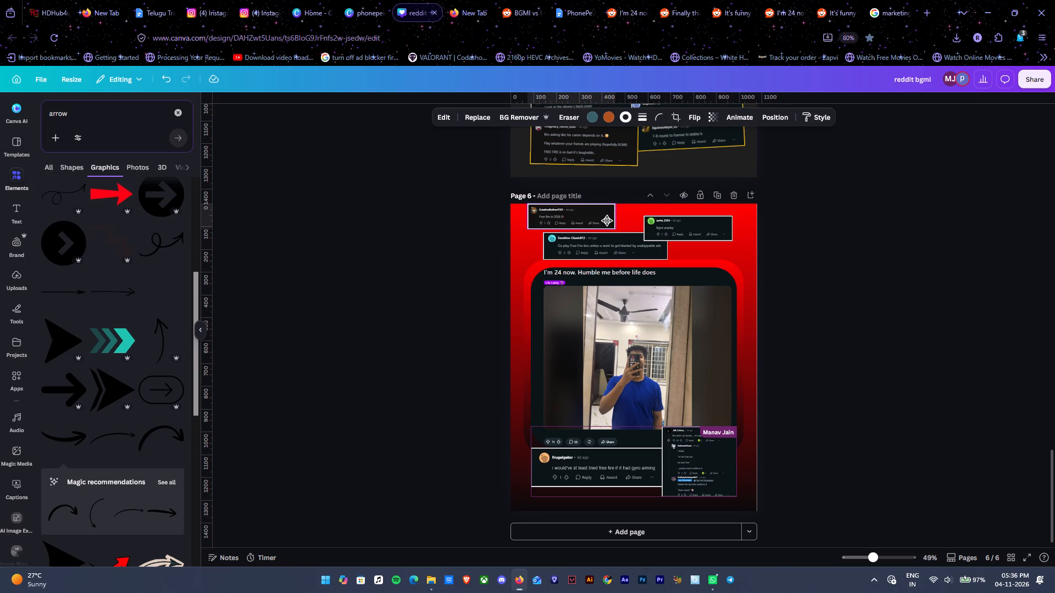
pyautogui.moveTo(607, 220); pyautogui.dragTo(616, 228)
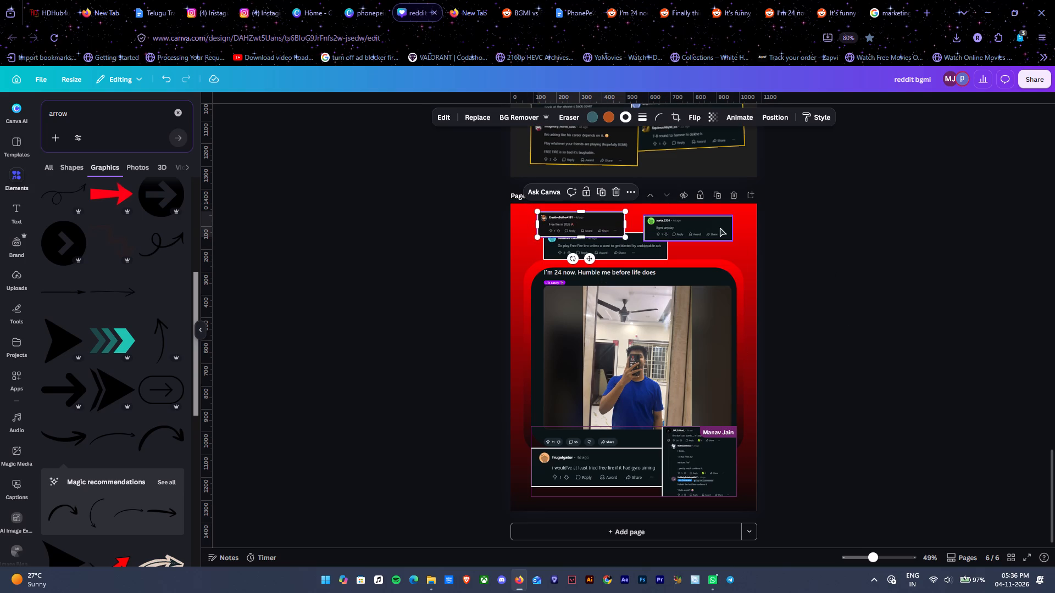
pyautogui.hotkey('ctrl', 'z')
# Change page 6's background from the red gradient to the solid dark grey among the photo colours.
pyautogui.keyDown('ctrl'); pyautogui.keyDown('alt'); pyautogui.scroll(3, 708, 265); pyautogui.keyUp('alt'); pyautogui.keyUp('ctrl')
pyautogui.click(921, 294)
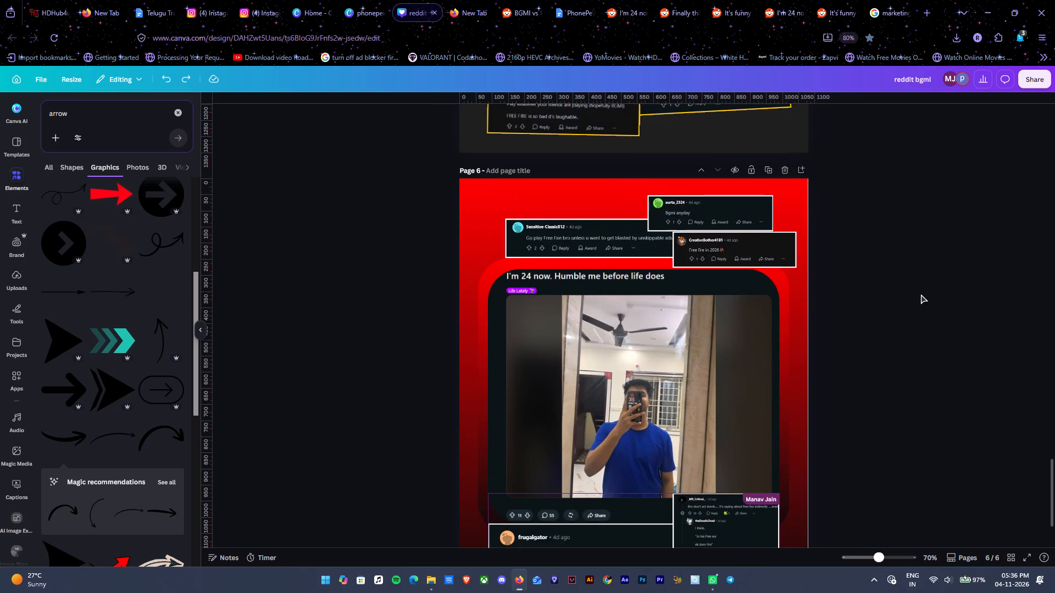
pyautogui.scroll(-3, 921, 294)
pyautogui.scroll(2, 903, 309)
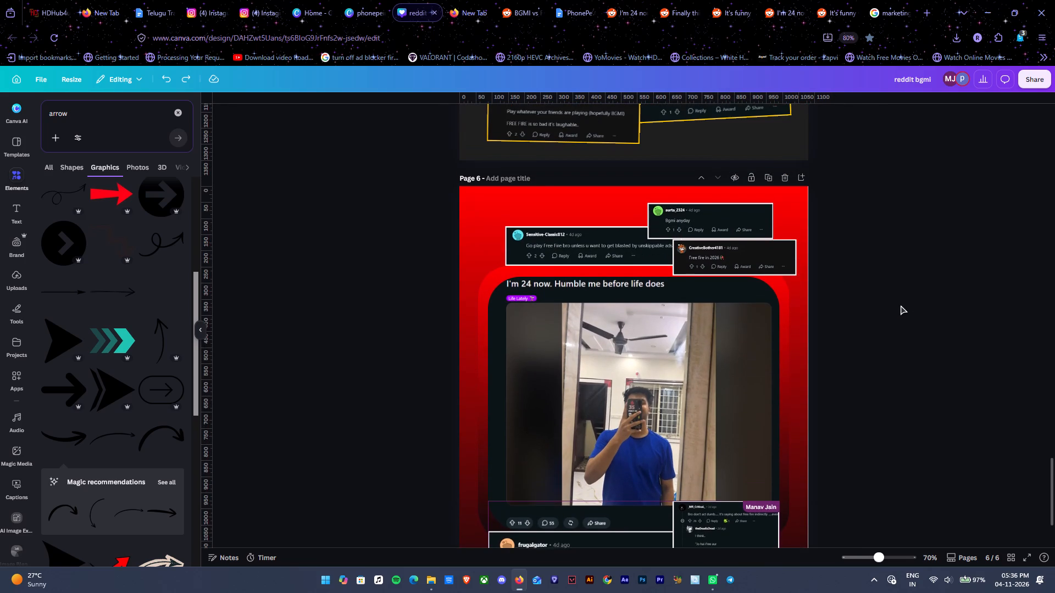
pyautogui.click(506, 204)
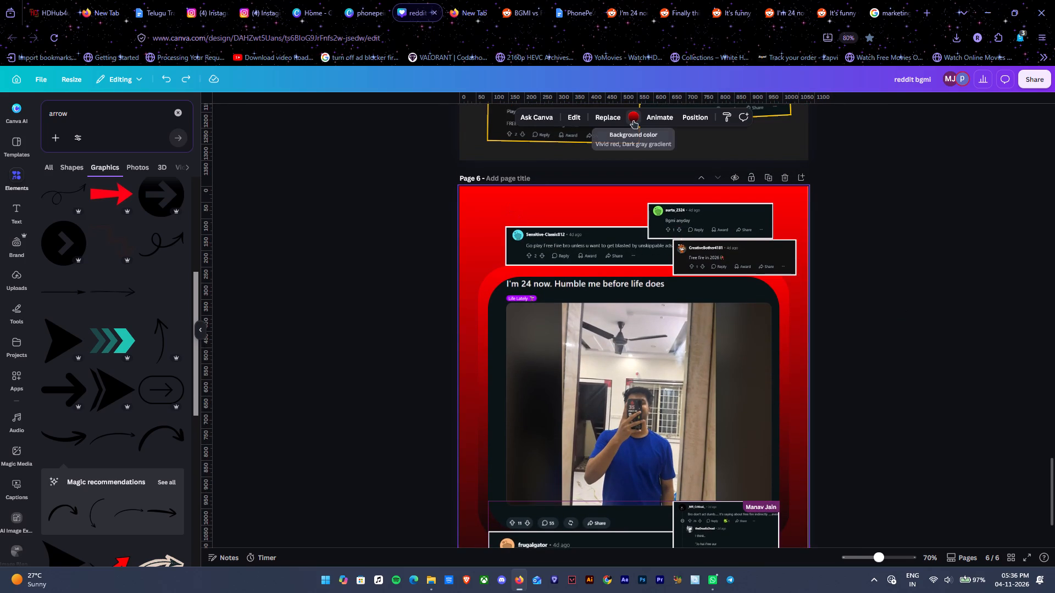
pyautogui.click(633, 120)
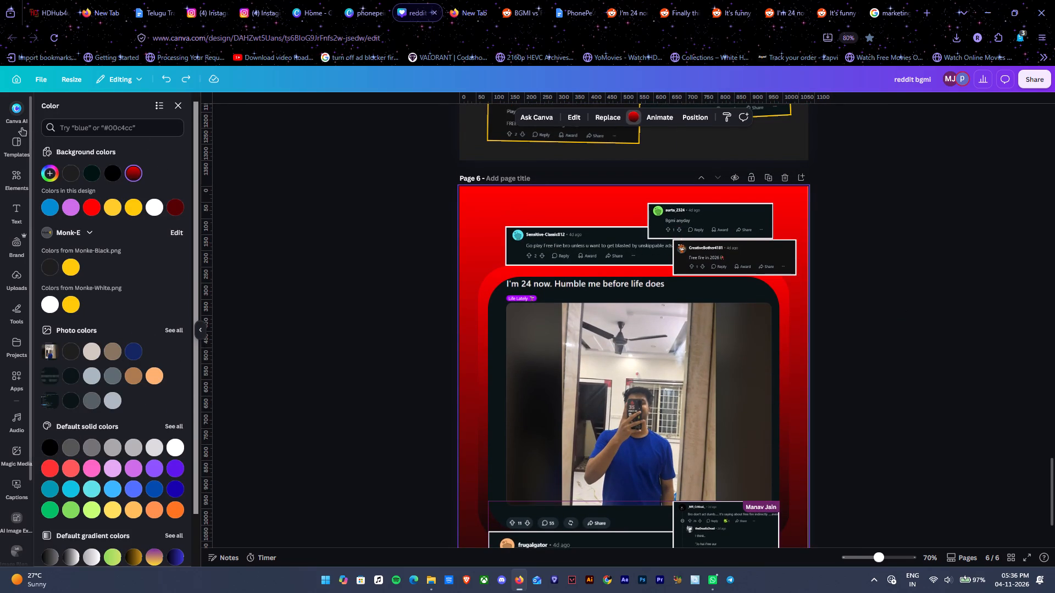
pyautogui.click(134, 375)
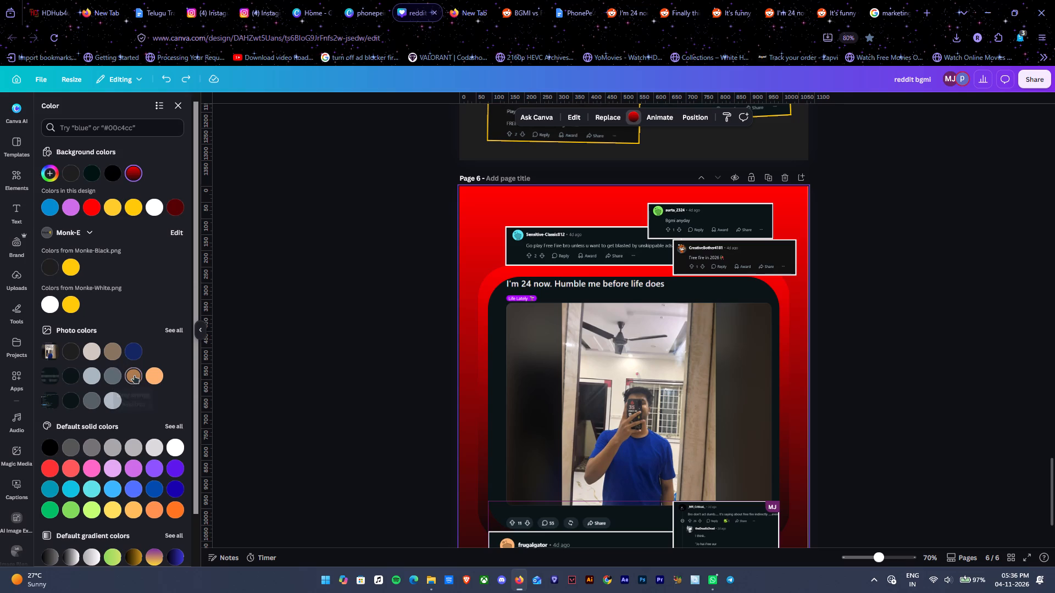
pyautogui.click(158, 377)
pyautogui.click(73, 349)
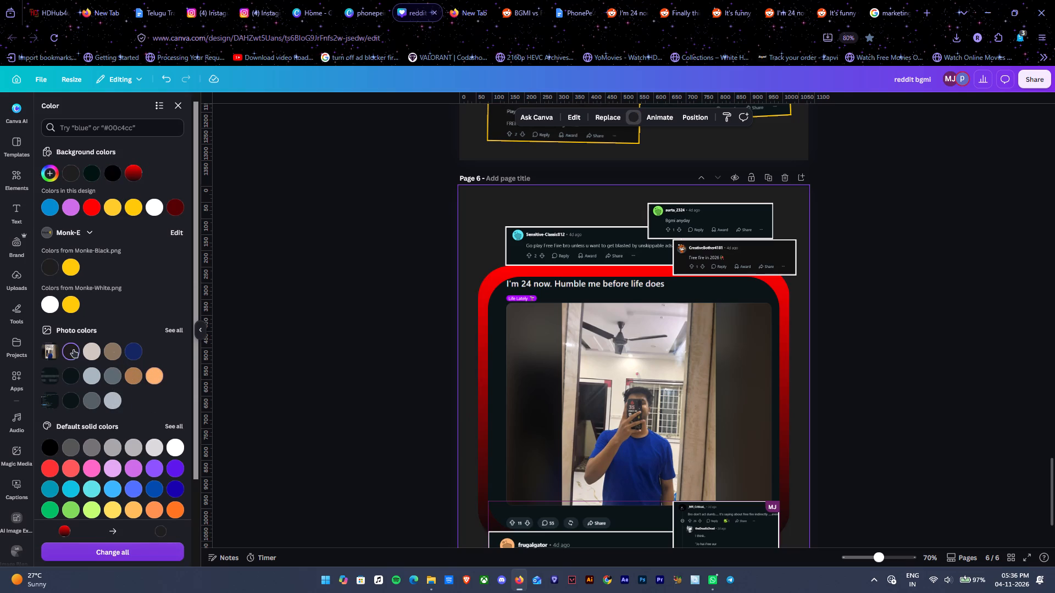
# Lower the top edge of the red frame behind the post slightly and narrow it from its right side to 914 wide.
pyautogui.click(488, 274)
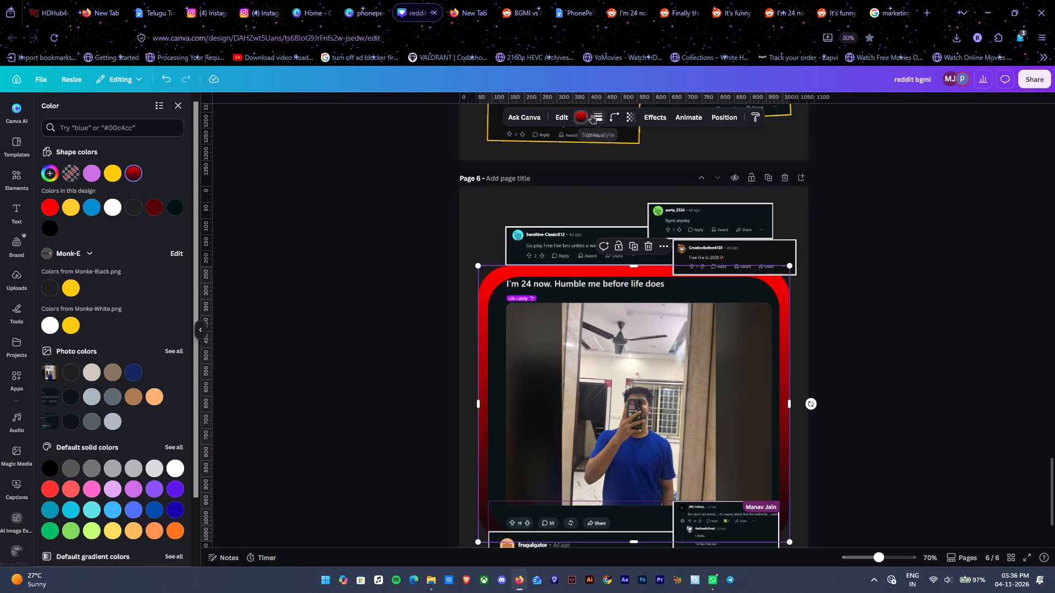
pyautogui.moveTo(632, 264); pyautogui.dragTo(636, 270)
pyautogui.moveTo(790, 409); pyautogui.dragTo(778, 410)
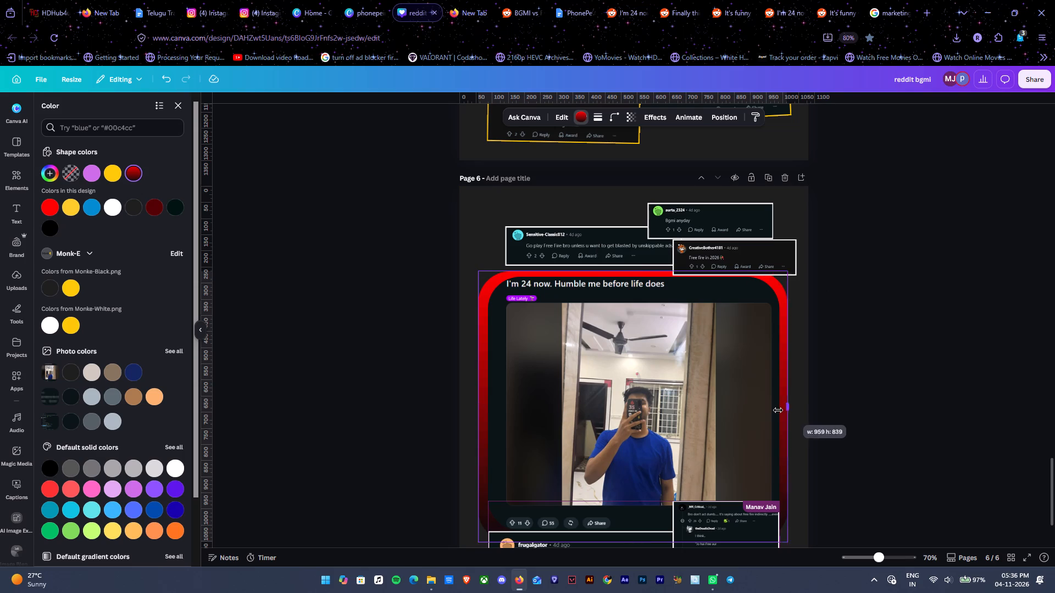
pyautogui.moveTo(778, 410); pyautogui.dragTo(776, 410)
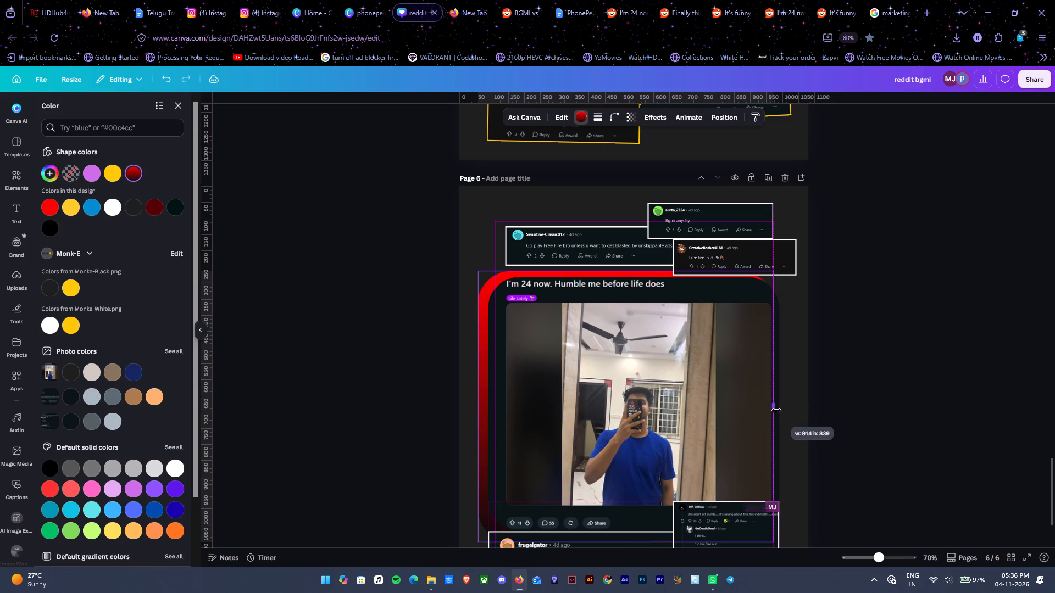
# Recolour the frame behind the post with the default light grey-to-white gradient.
pyautogui.scroll(1, 146, 415)
pyautogui.scroll(-1, 146, 415)
pyautogui.scroll(-5, 155, 489)
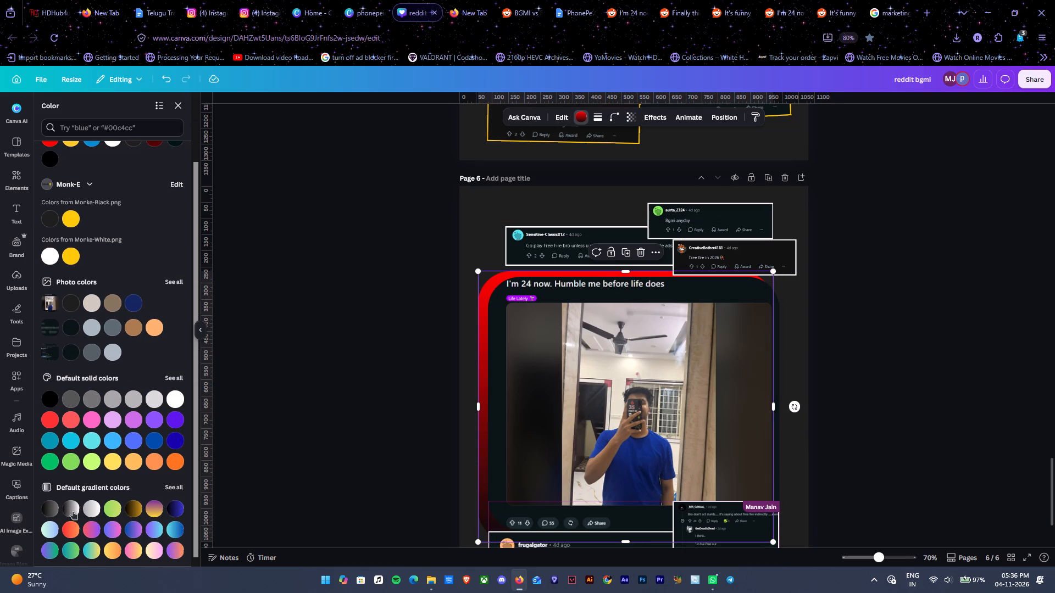
pyautogui.click(91, 505)
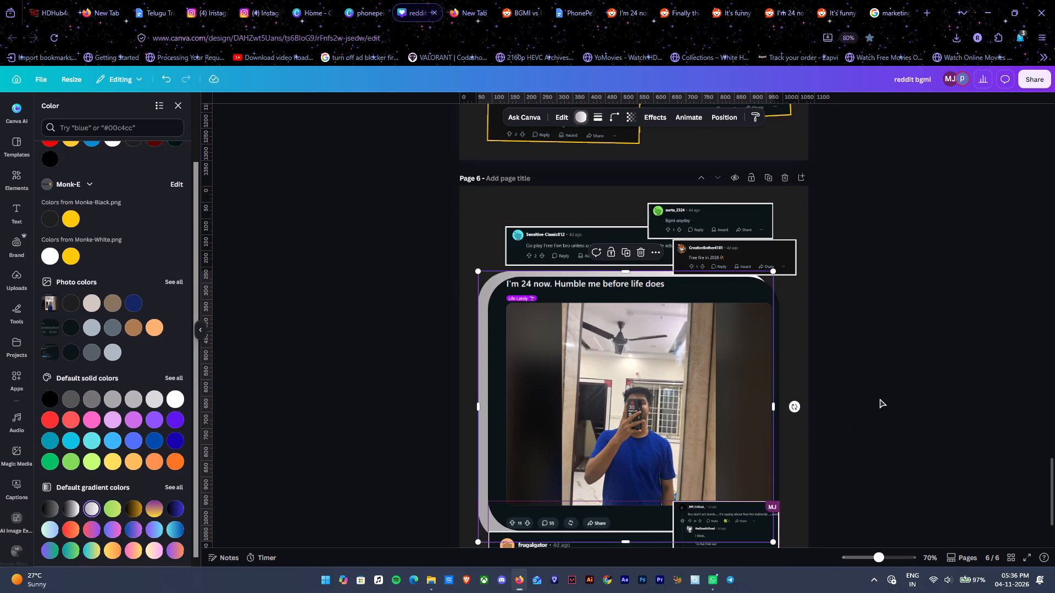
pyautogui.doubleClick(880, 399)
pyautogui.scroll(-3, 878, 399)
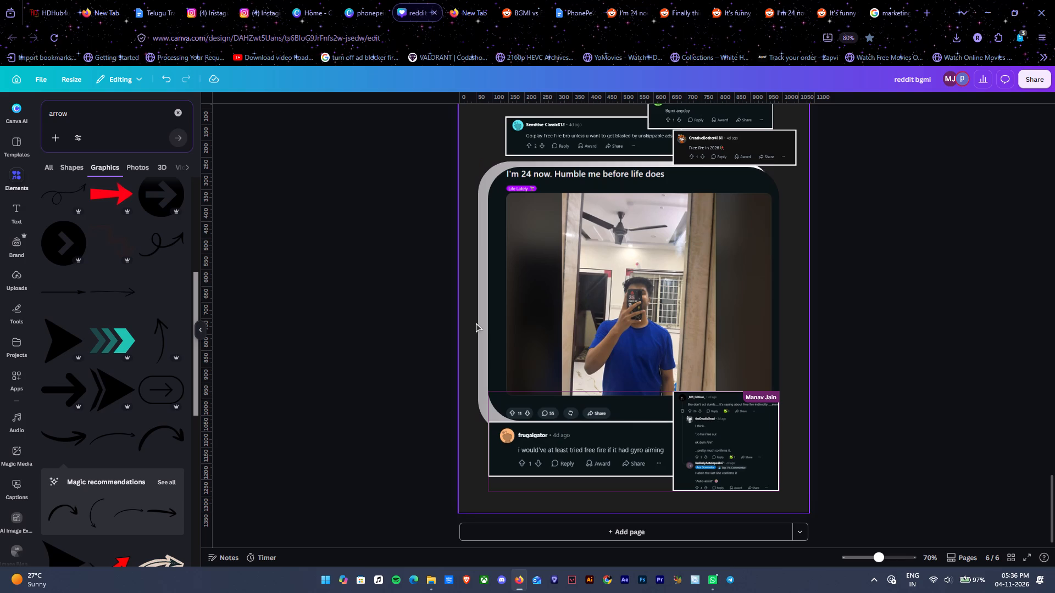
pyautogui.click(481, 323)
pyautogui.click(477, 304)
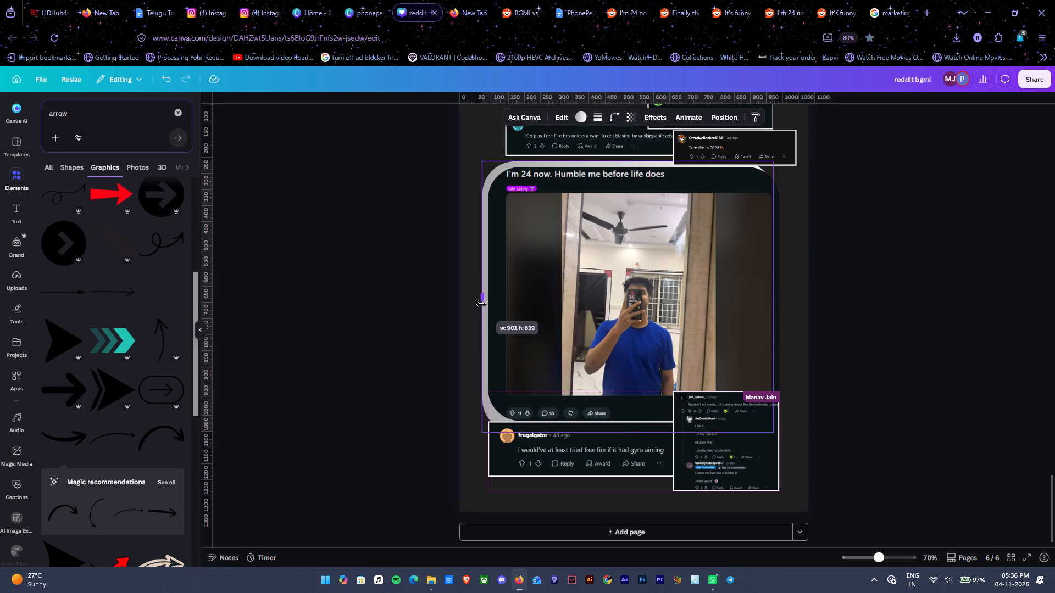
pyautogui.moveTo(625, 435); pyautogui.dragTo(627, 423)
pyautogui.doubleClick(909, 319)
# Move the "Go play Free Fire" comment slightly down and left so it sits against the frame's top edge.
pyautogui.scroll(2, 903, 318)
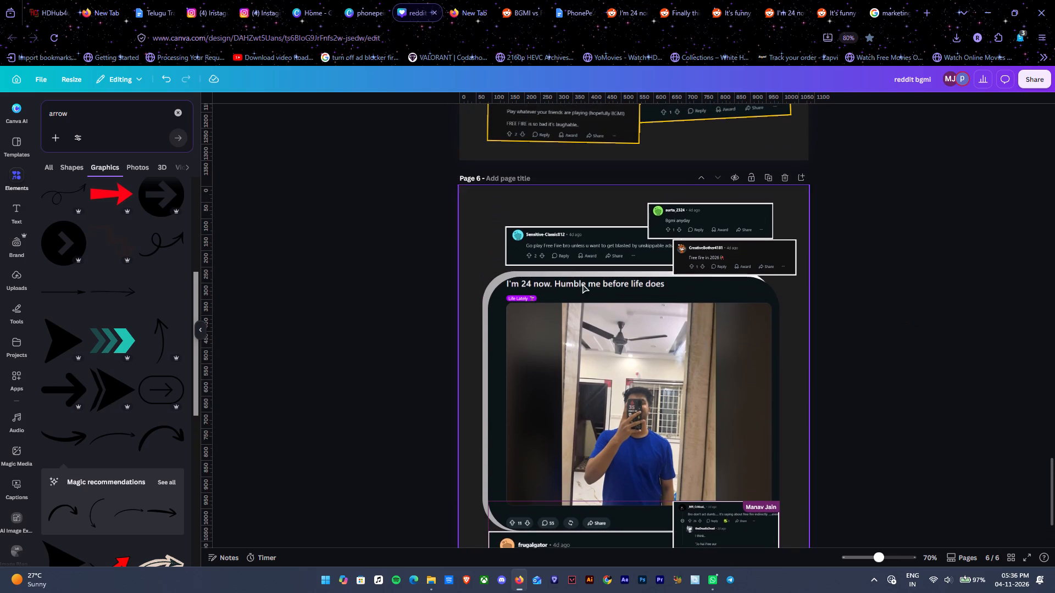
pyautogui.click(539, 273)
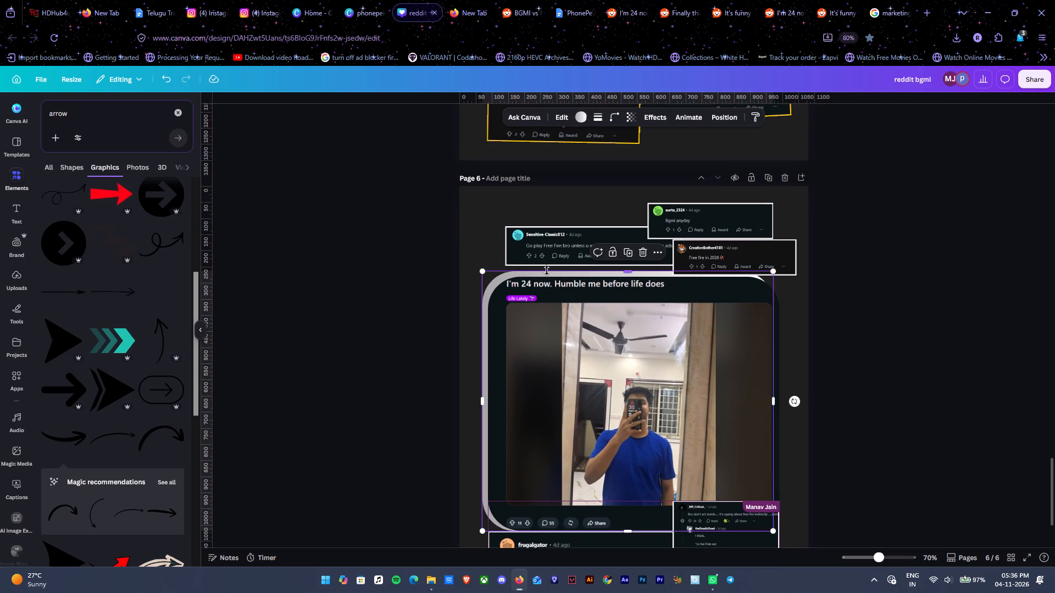
pyautogui.click(559, 248)
pyautogui.click(560, 248)
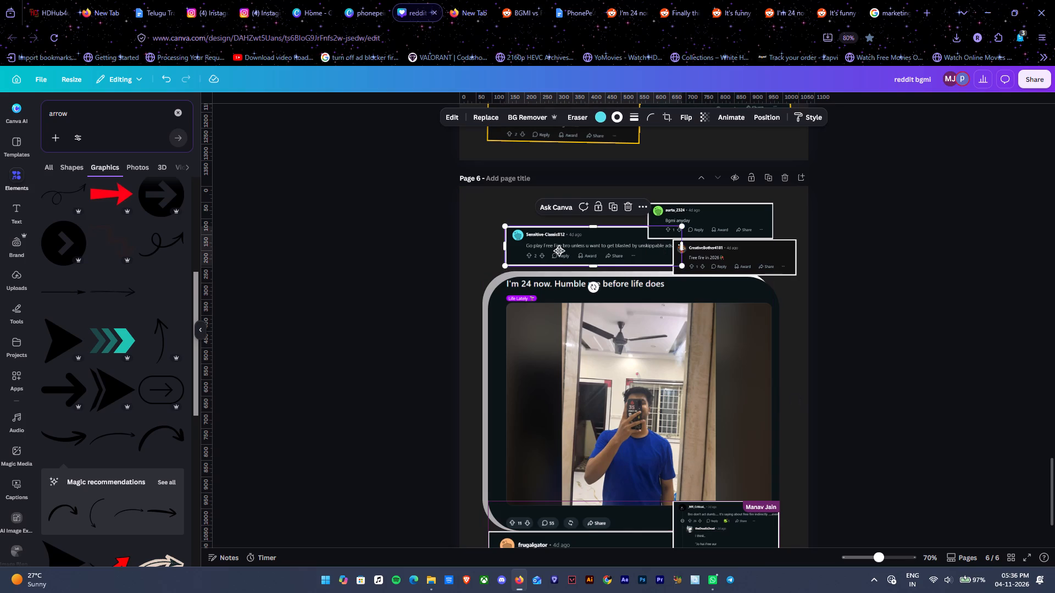
pyautogui.click(564, 255)
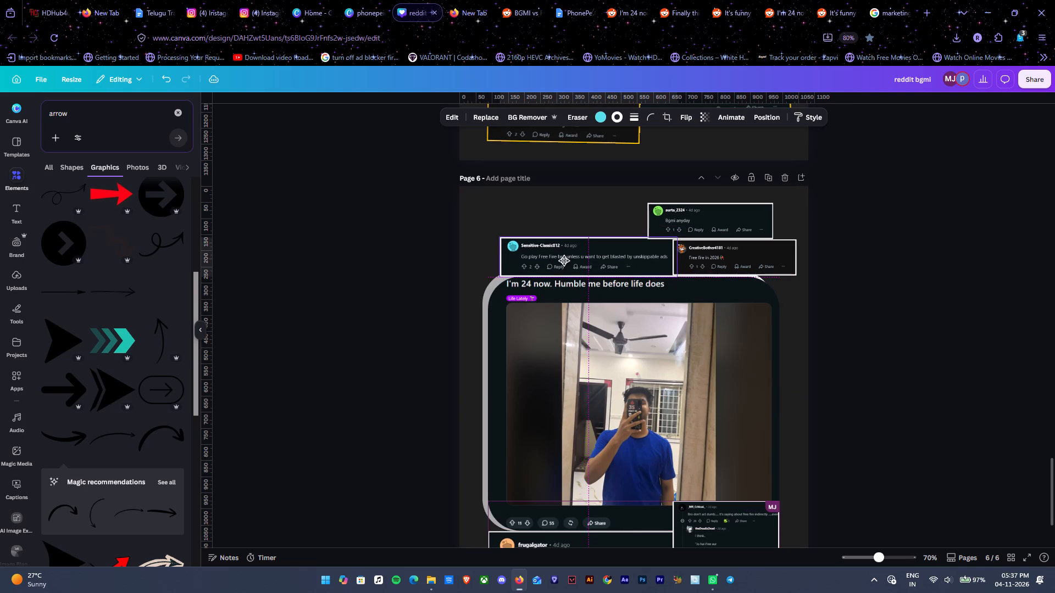
pyautogui.click(1007, 260)
pyautogui.click(956, 250)
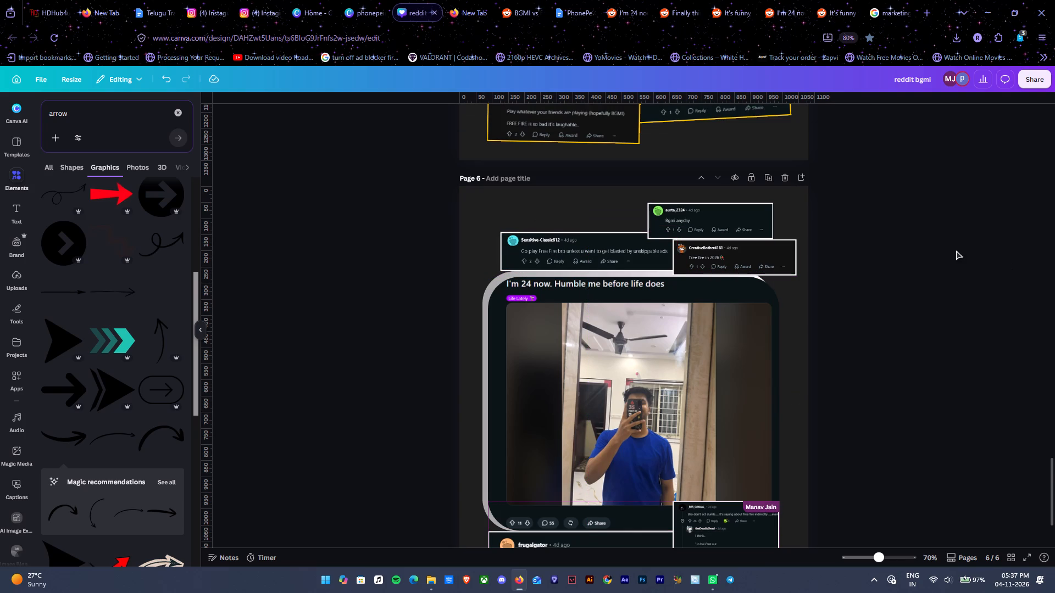
# Turn page 6's background into a vertical gradient running from dark grey at the top to black at the bottom.
pyautogui.scroll(-4, 892, 270)
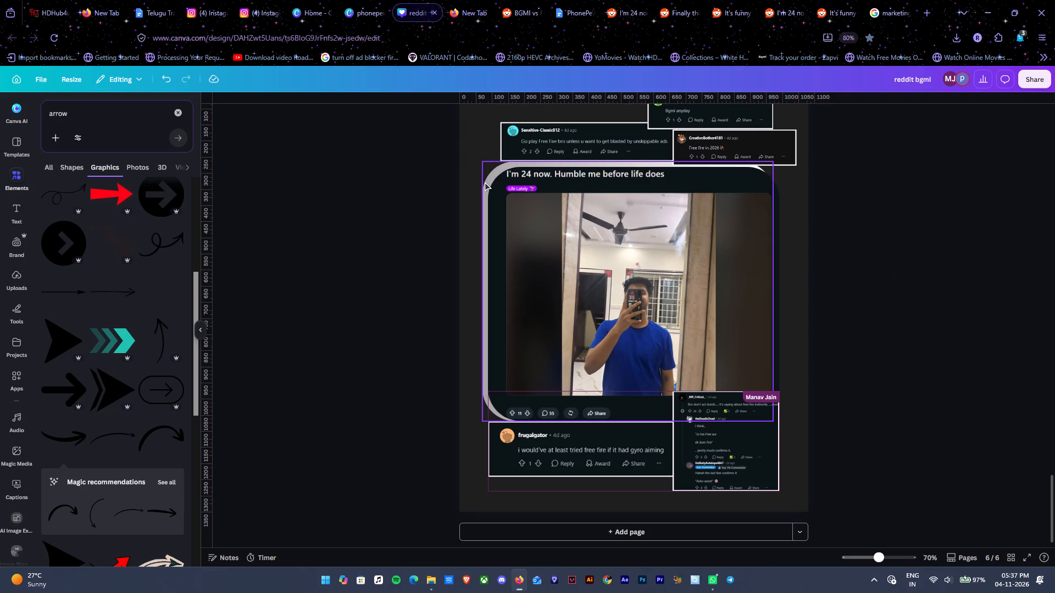
pyautogui.click(860, 253)
pyautogui.click(860, 253)
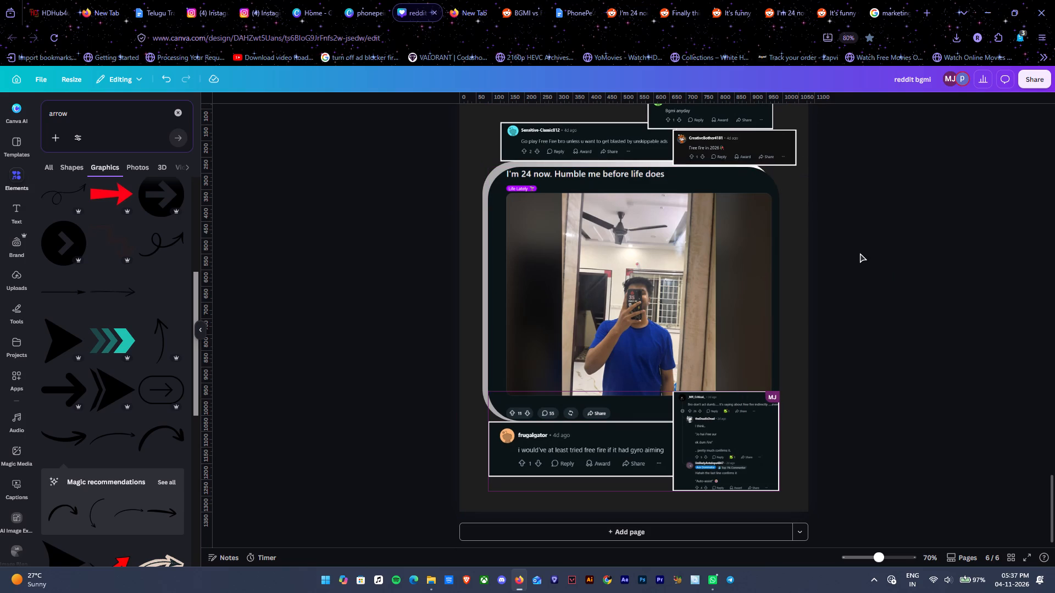
pyautogui.click(782, 236)
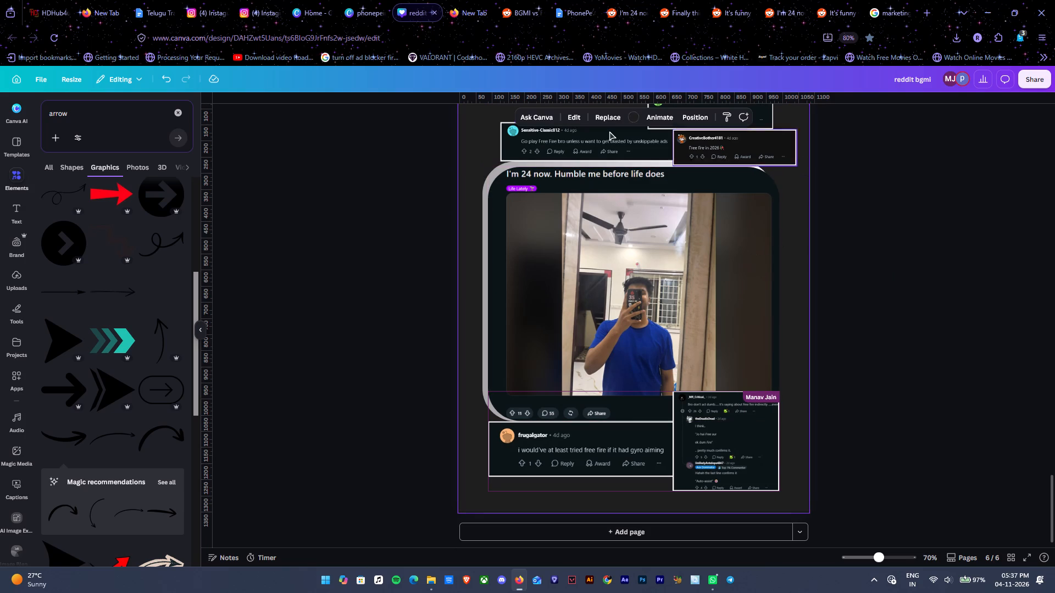
pyautogui.click(635, 115)
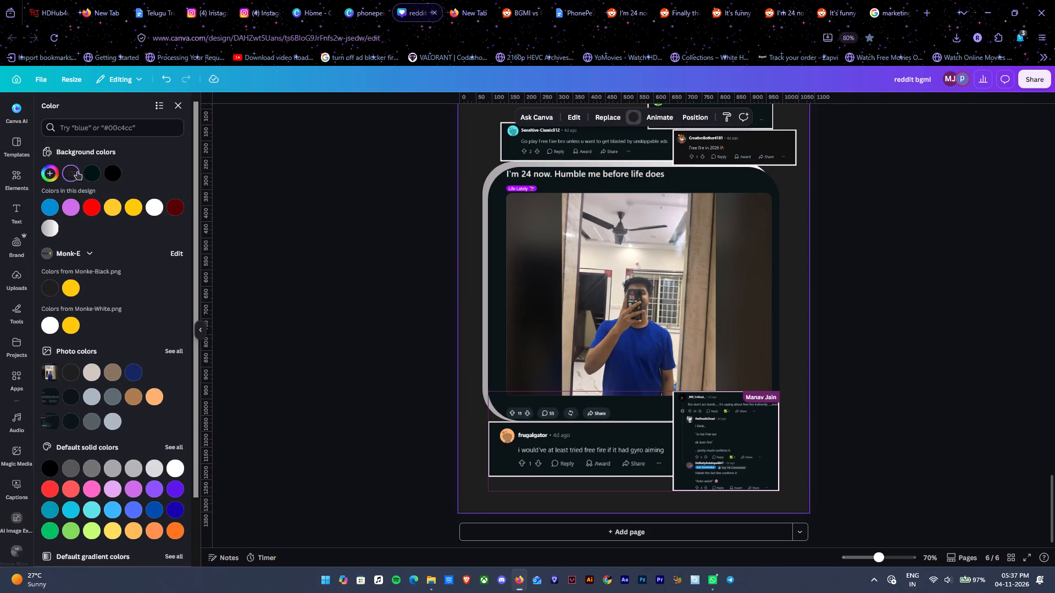
pyautogui.click(71, 171)
pyautogui.click(154, 203)
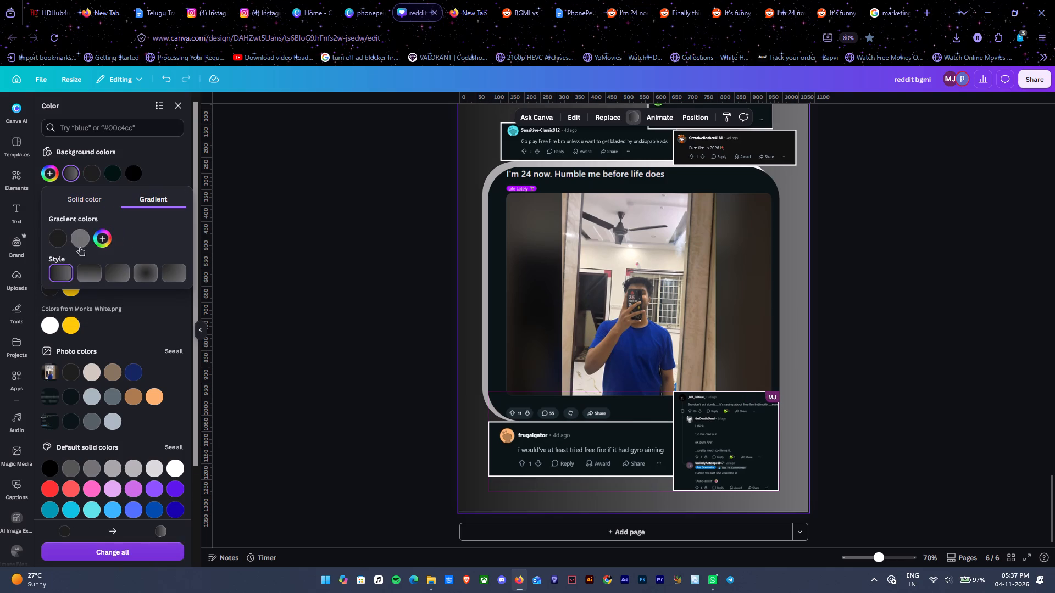
pyautogui.click(81, 239)
pyautogui.click(133, 238)
pyautogui.click(87, 265)
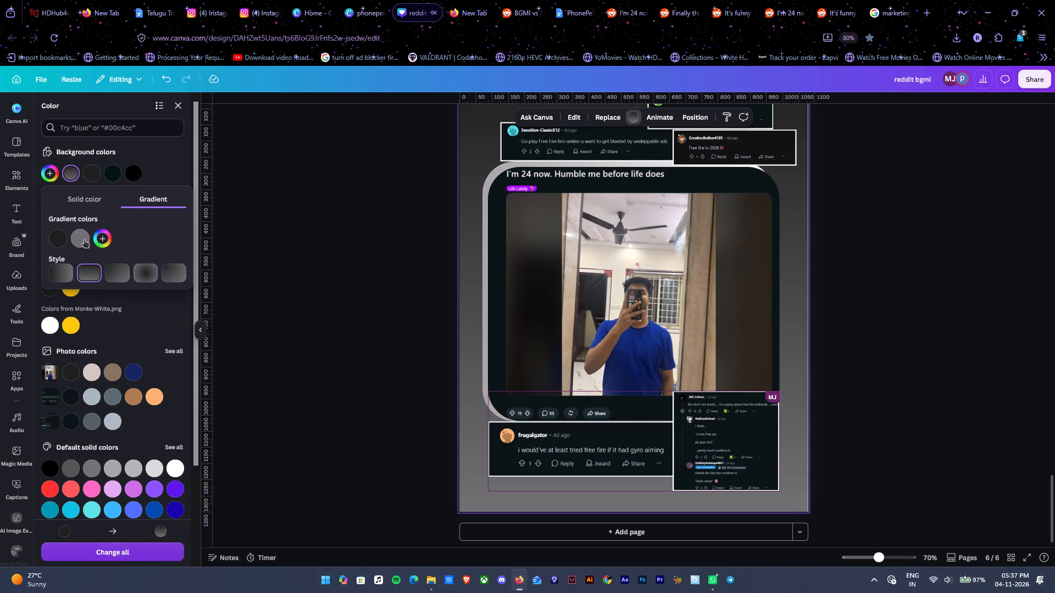
pyautogui.click(77, 242)
pyautogui.moveTo(82, 289); pyautogui.dragTo(76, 312)
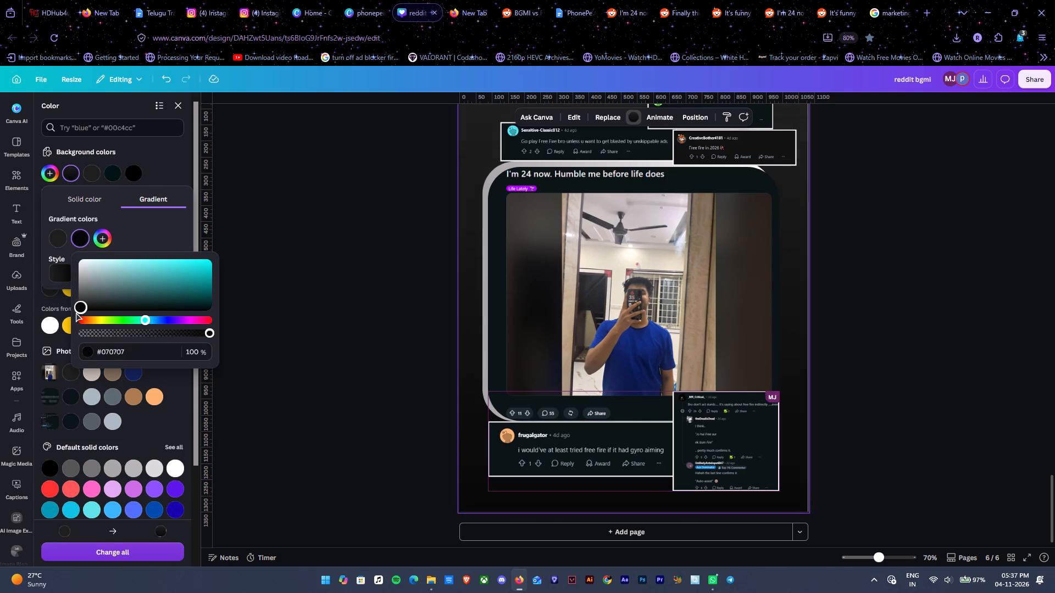
pyautogui.moveTo(76, 312); pyautogui.dragTo(76, 312)
pyautogui.doubleClick(843, 249)
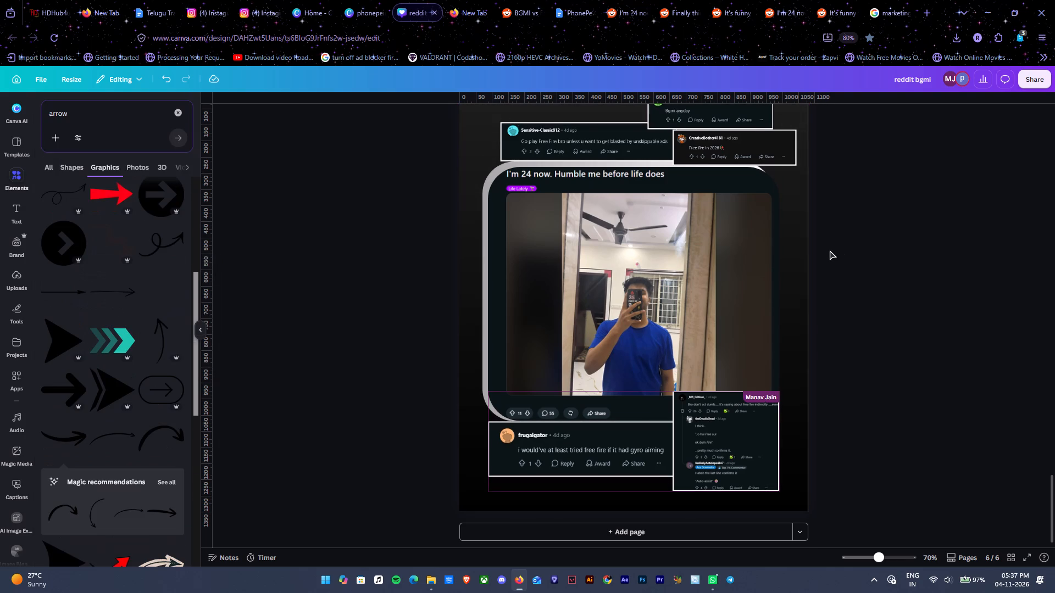
# Look back over the layouts and comment styling on pages 3 to 5, and return to page 6.
pyautogui.scroll(13, 860, 247)
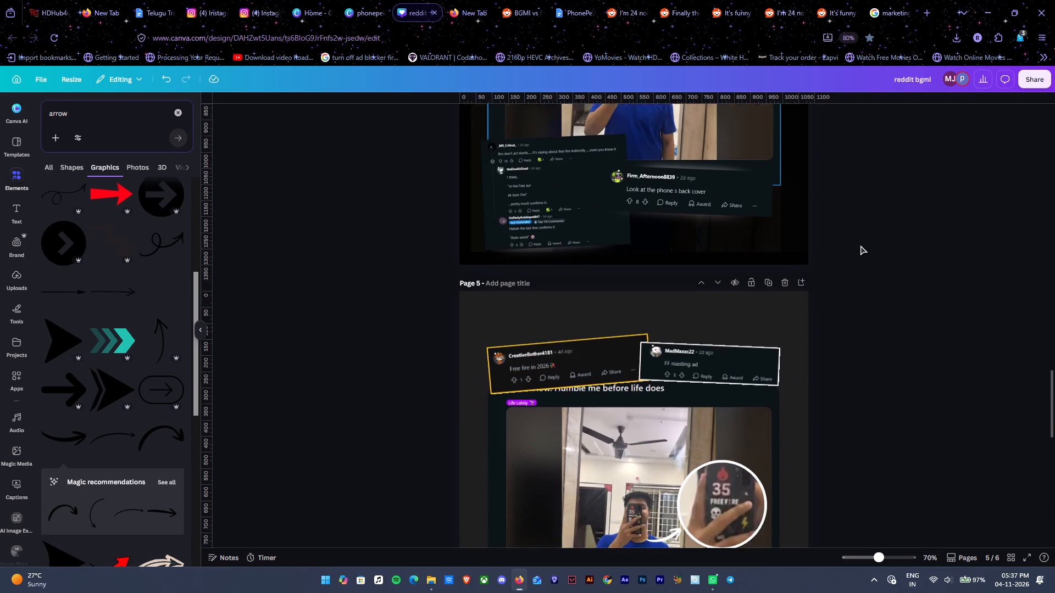
pyautogui.scroll(9, 860, 245)
pyautogui.scroll(-5, 860, 245)
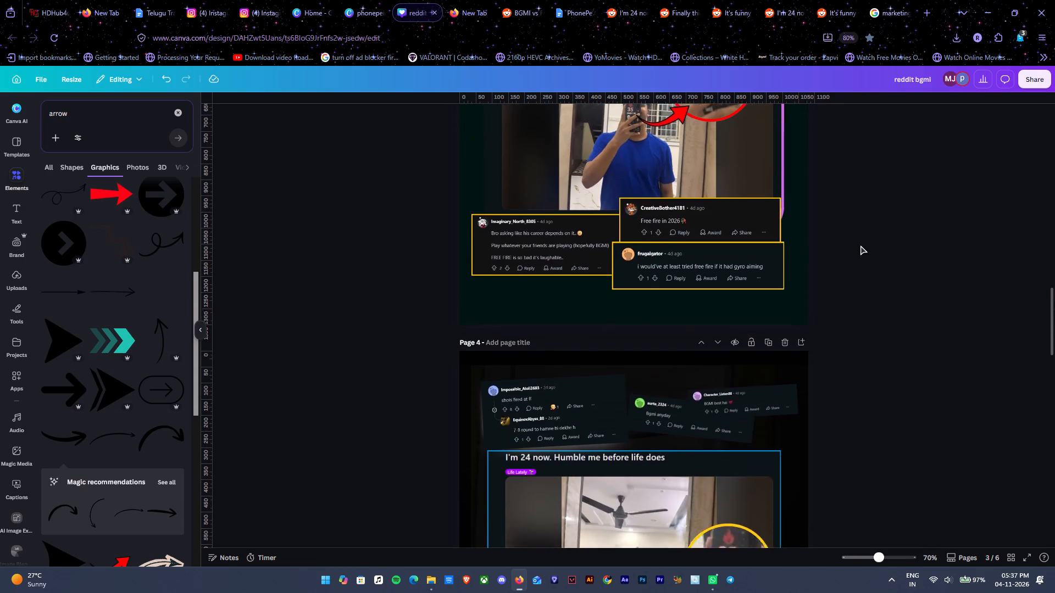
pyautogui.scroll(-11, 860, 245)
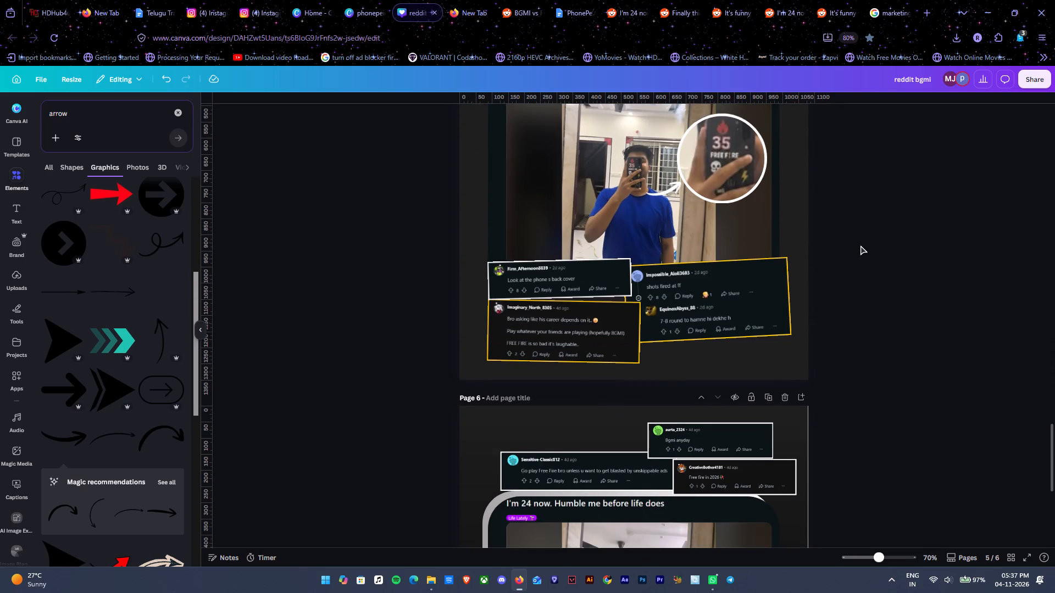
# Look over page 6's finished layout against the designs on pages 4 and 5.
pyautogui.scroll(-9, 860, 245)
pyautogui.scroll(3, 728, 495)
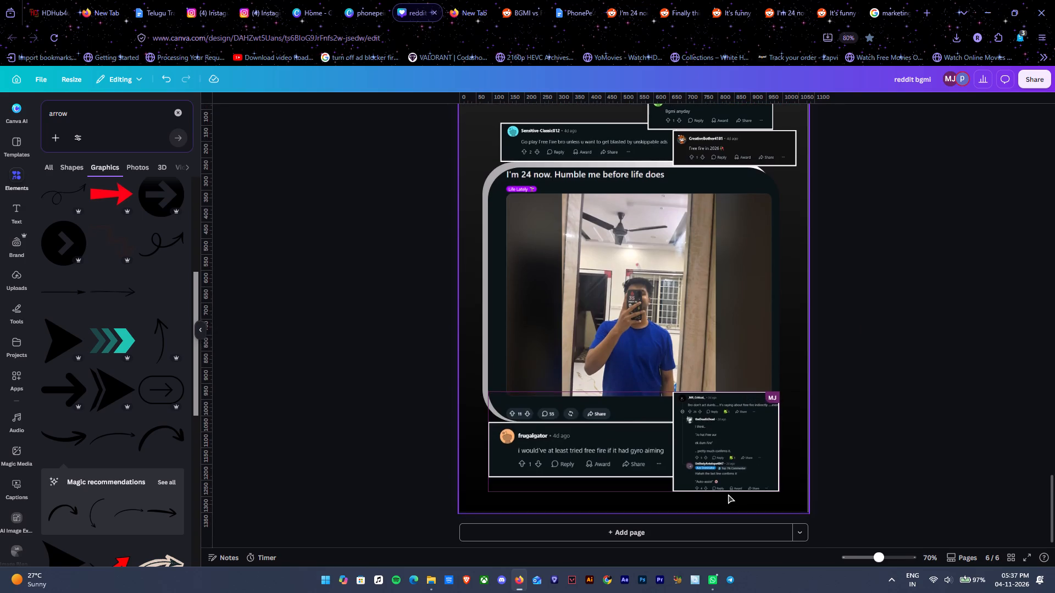
pyautogui.scroll(-4, 728, 494)
pyautogui.scroll(19, 725, 491)
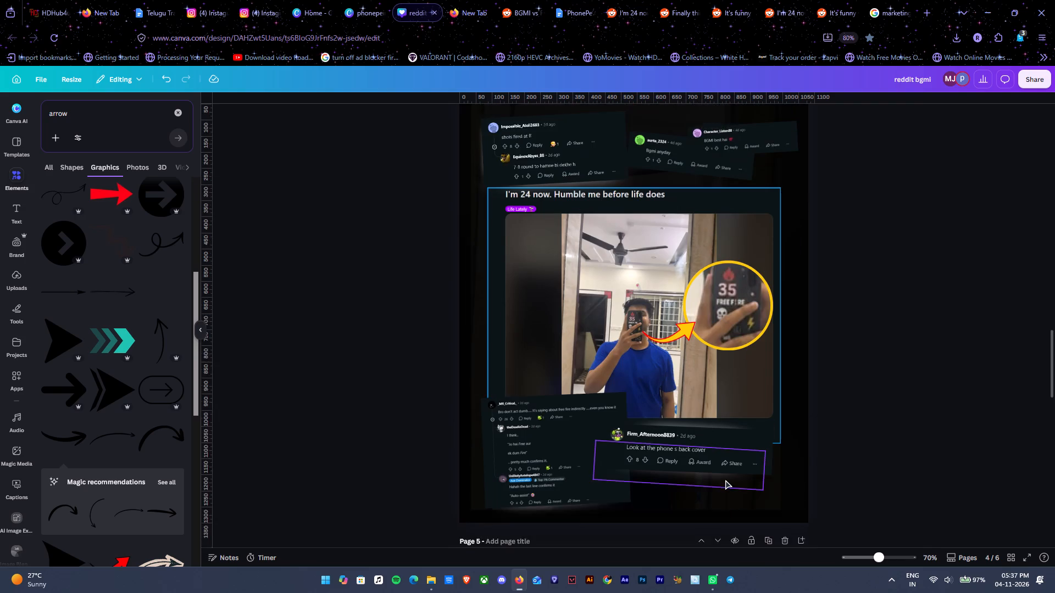
pyautogui.scroll(2, 725, 480)
pyautogui.scroll(-18, 725, 480)
pyautogui.scroll(-1, 662, 349)
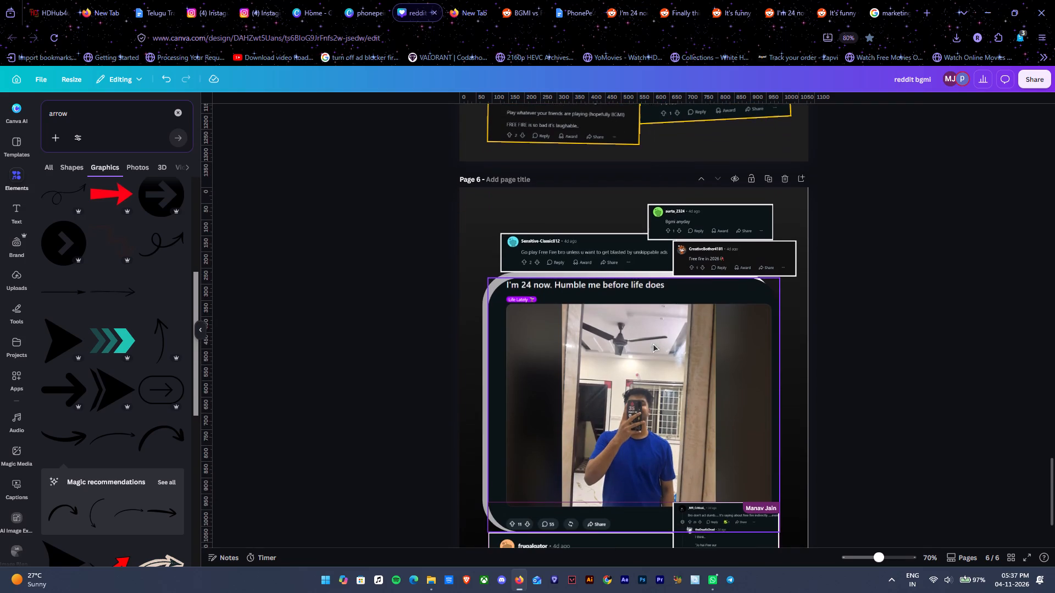
# Copy the "I'm 24 now. Humble me before life does" post image from page 6 onto a new page 7.
pyautogui.click(638, 353)
pyautogui.hotkey('ctrl', 'c')
pyautogui.scroll(-4, 638, 351)
pyautogui.click(606, 529)
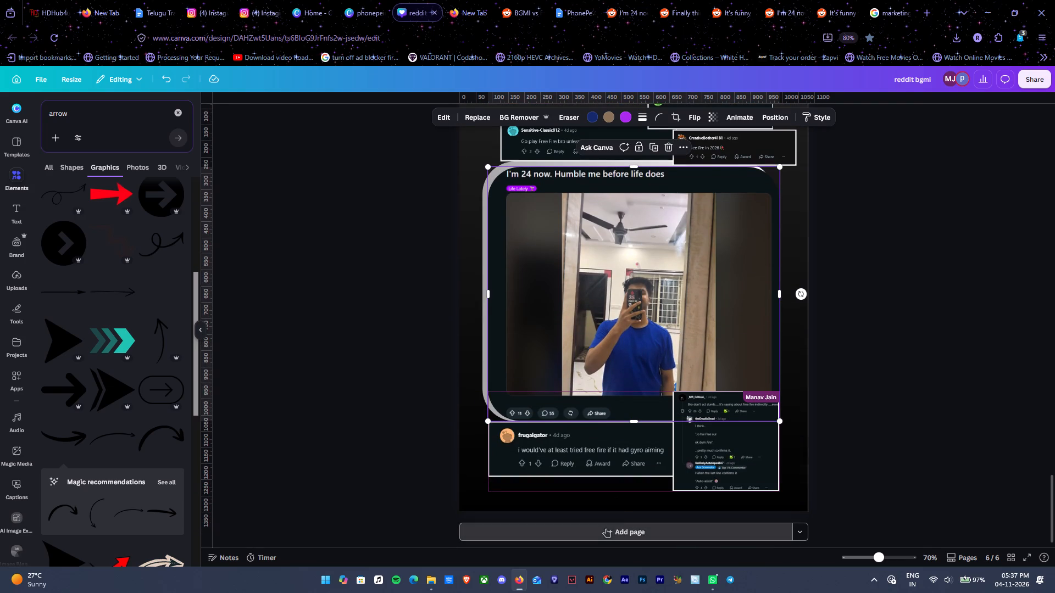
pyautogui.scroll(-5, 683, 391)
pyautogui.hotkey('ctrl', 'v')
pyautogui.click(675, 277)
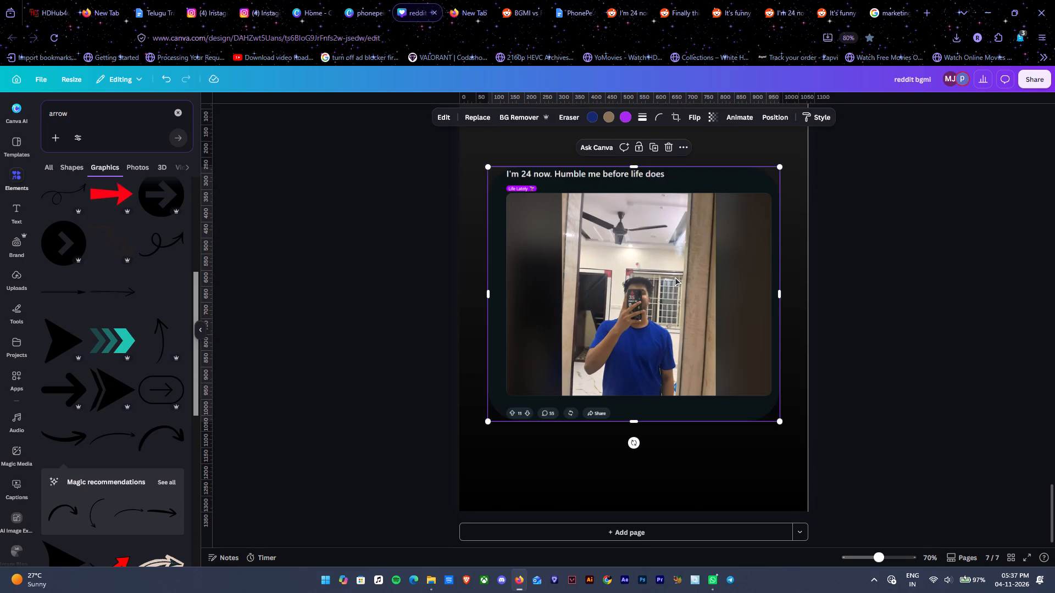
pyautogui.click(890, 201)
# Remove the corner rounding from page 7's post image so its corners are square.
pyautogui.click(671, 223)
pyautogui.click(661, 121)
pyautogui.moveTo(634, 151); pyautogui.dragTo(540, 156)
pyautogui.doubleClick(934, 181)
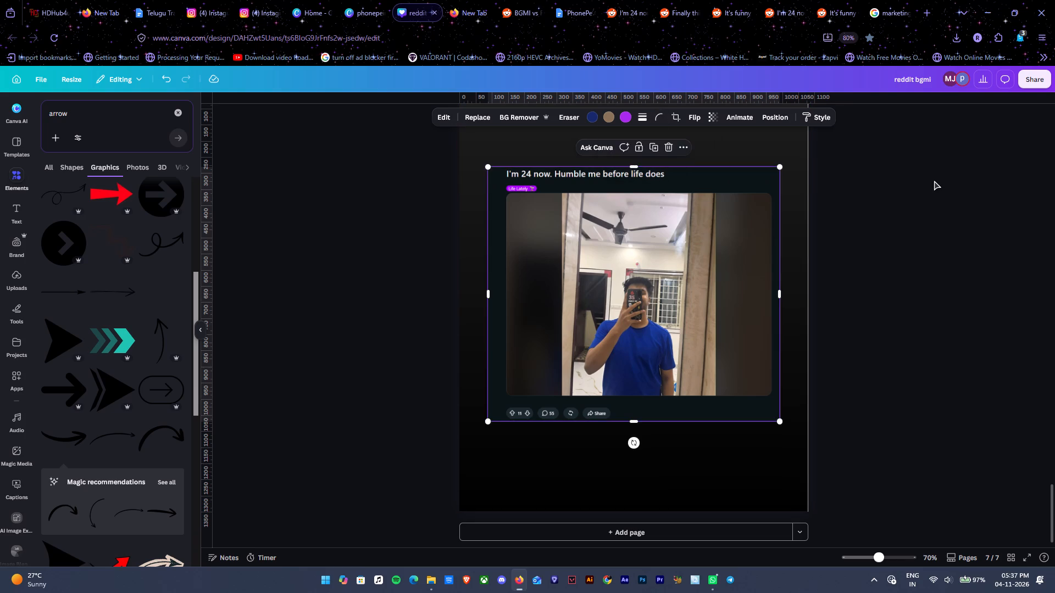
pyautogui.click(686, 203)
pyautogui.click(789, 155)
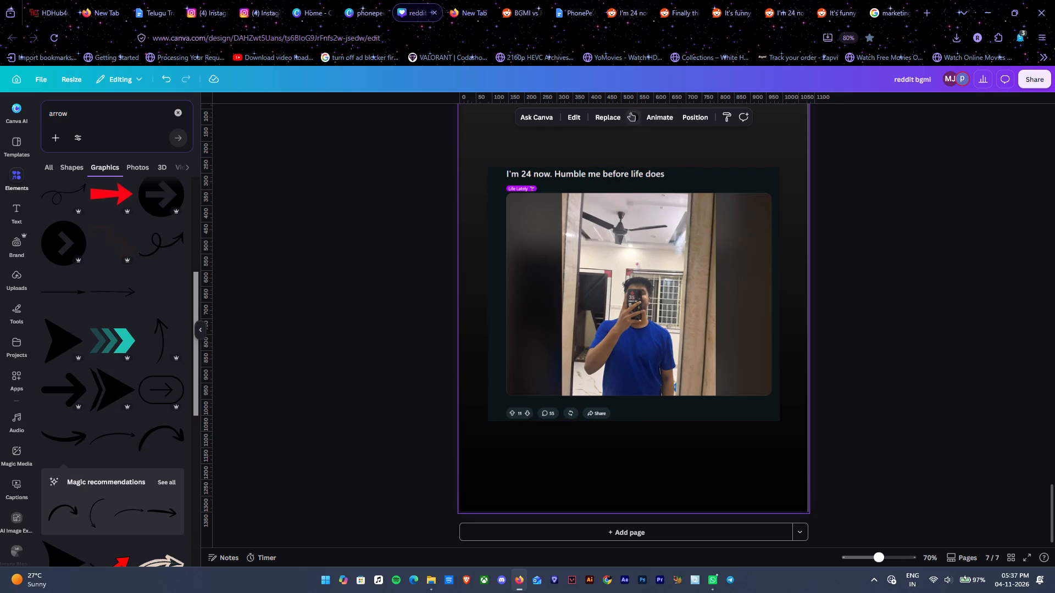
# Search the web for "bgmi" in a new tab, and return to the reddit bgmi design.
pyautogui.moveTo(78, 109); pyautogui.dragTo(25, 109)
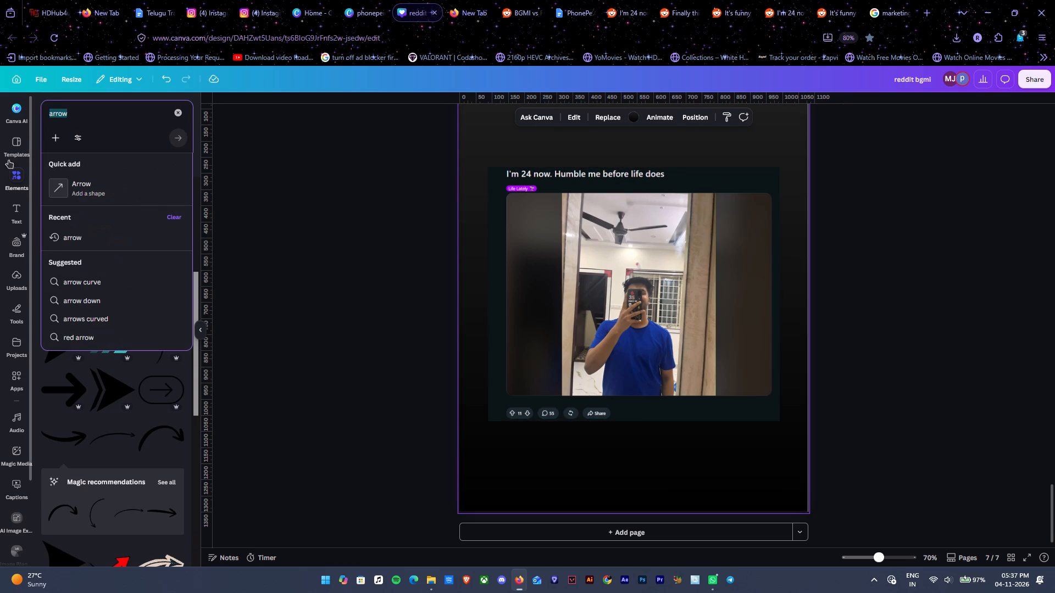
pyautogui.click(926, 0)
pyautogui.write('bgmi')
pyautogui.press('Return')
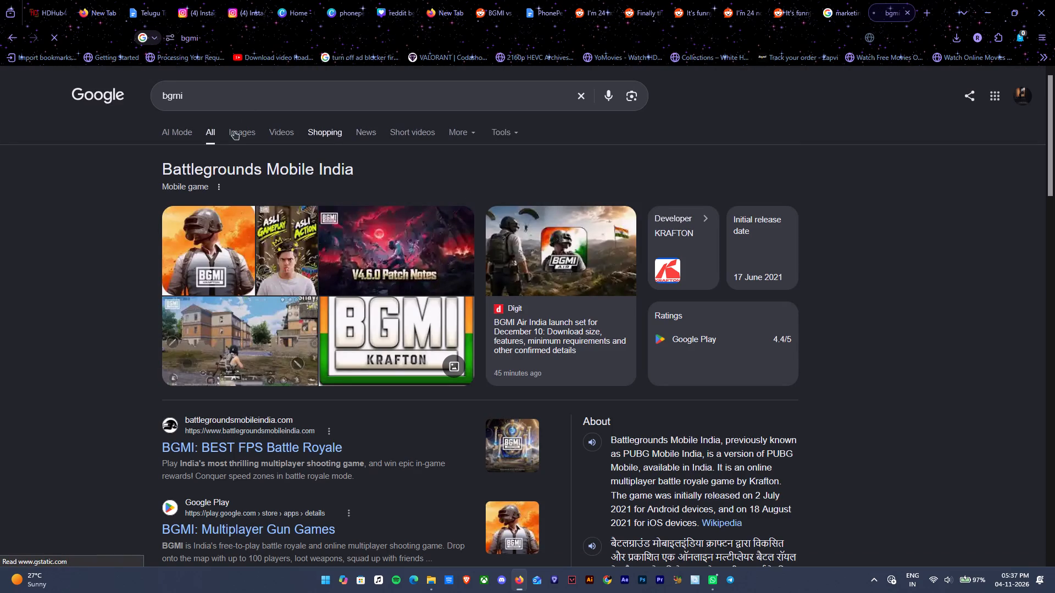
pyautogui.click(811, 23)
pyautogui.click(835, 2)
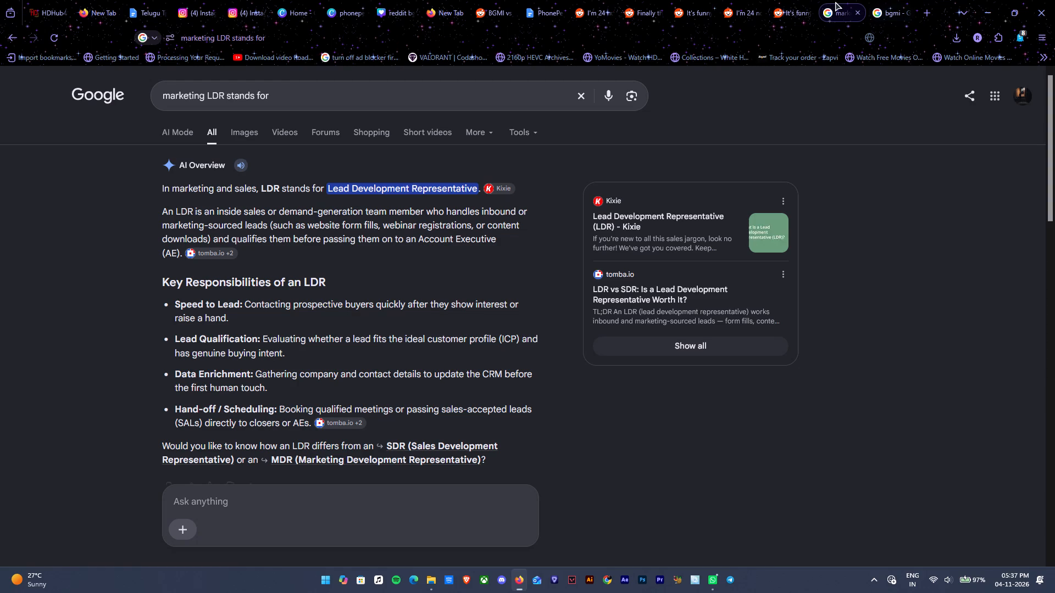
pyautogui.click(381, 0)
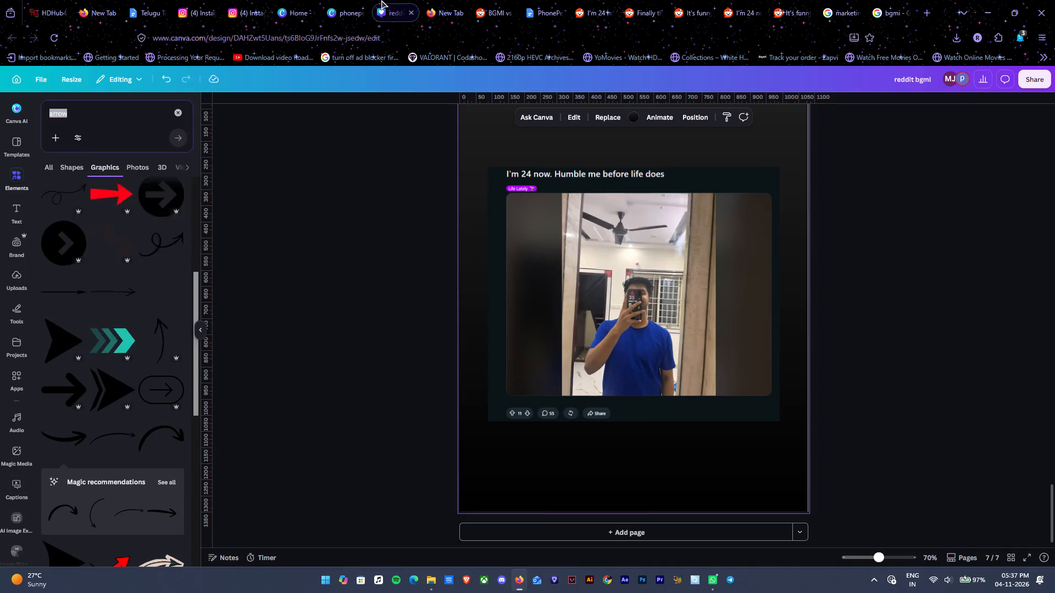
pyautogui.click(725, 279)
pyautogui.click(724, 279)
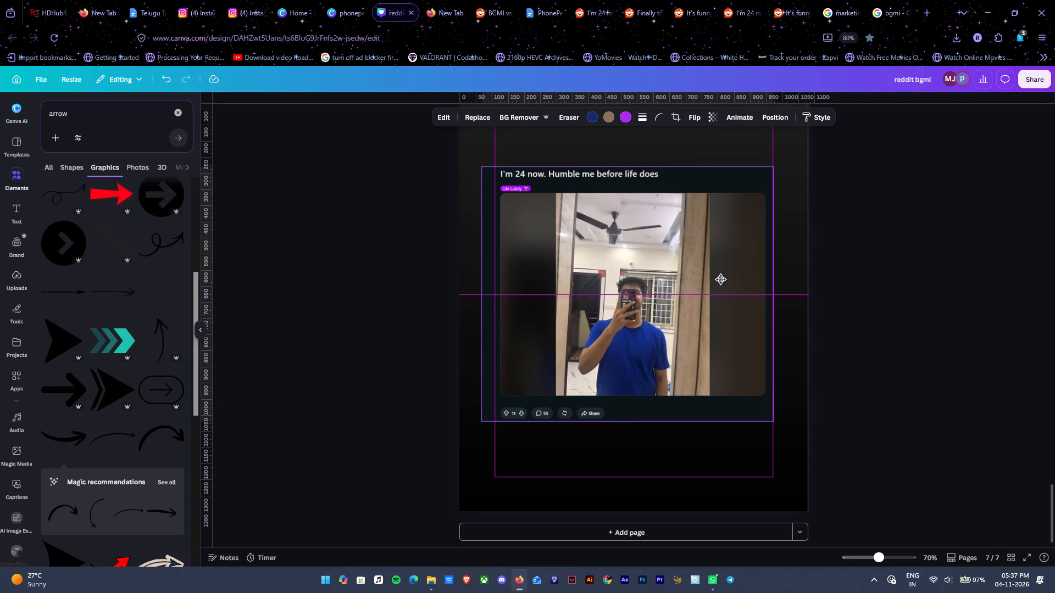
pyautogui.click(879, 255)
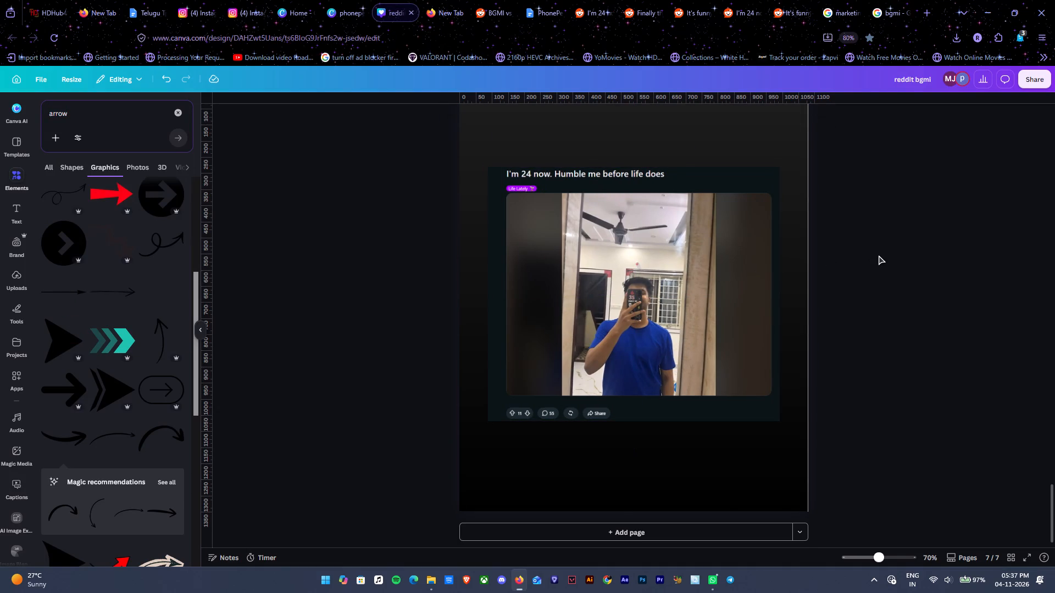
# Give page 7's background the light grey vertical gradient from the default monochromatic gradients.
pyautogui.scroll(2, 879, 255)
pyautogui.click(762, 215)
pyautogui.click(632, 109)
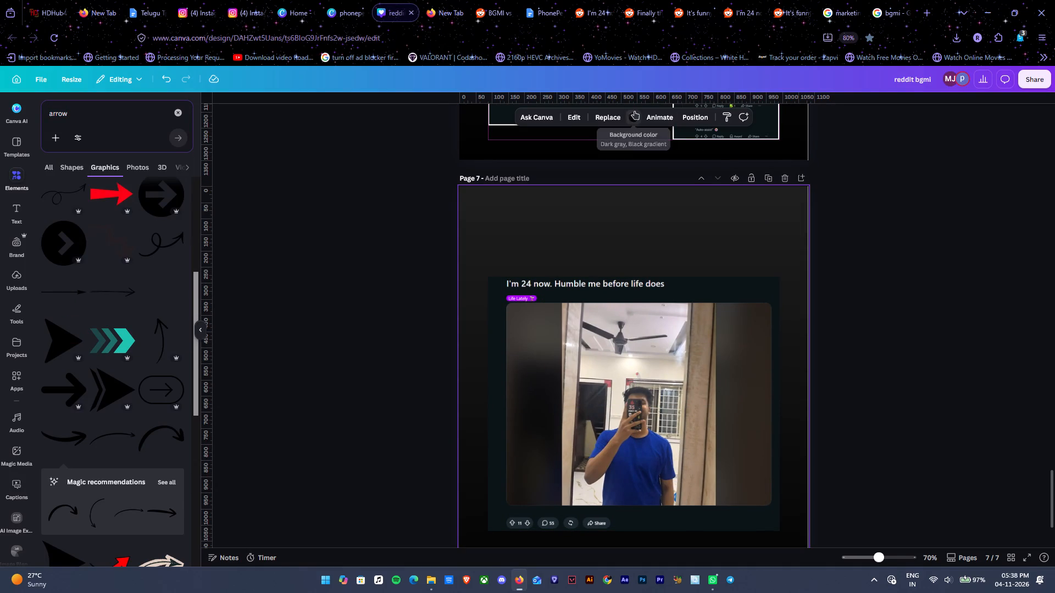
pyautogui.click(634, 111)
pyautogui.scroll(-9, 85, 394)
pyautogui.scroll(-3, 142, 447)
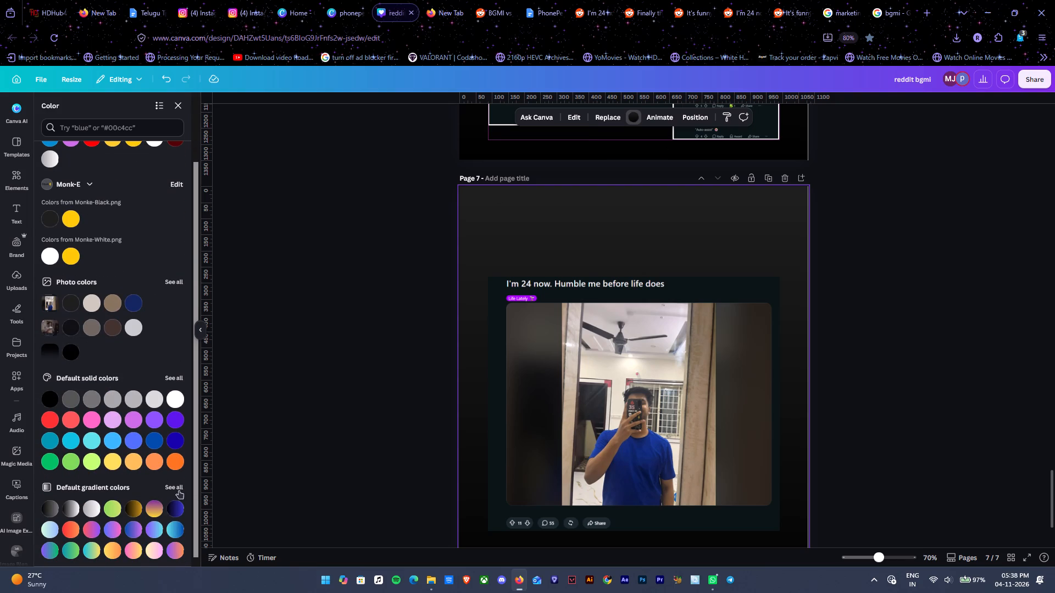
pyautogui.click(178, 489)
pyautogui.click(181, 228)
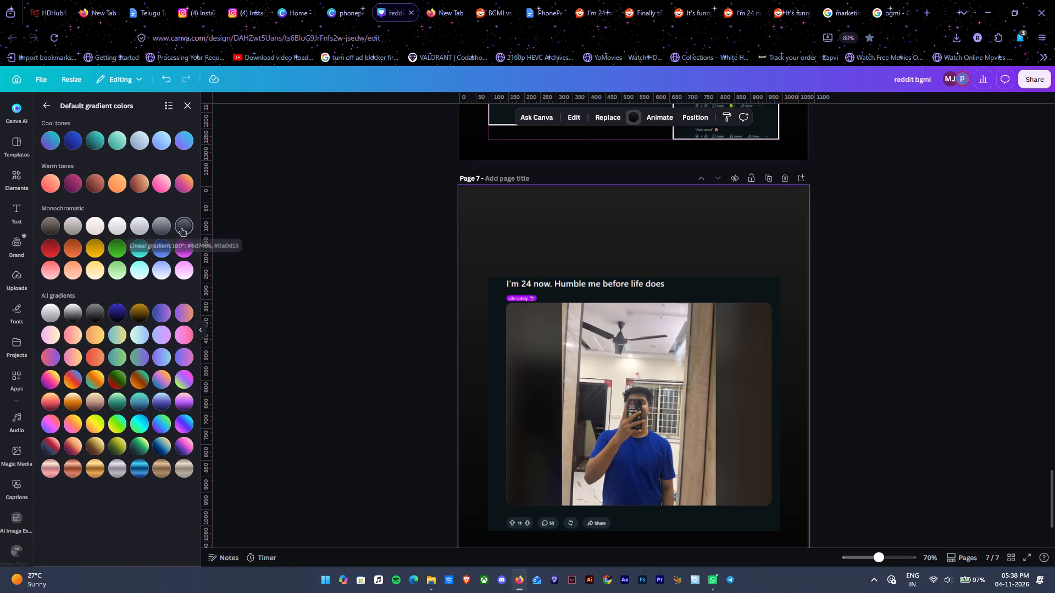
pyautogui.click(163, 227)
pyautogui.click(145, 228)
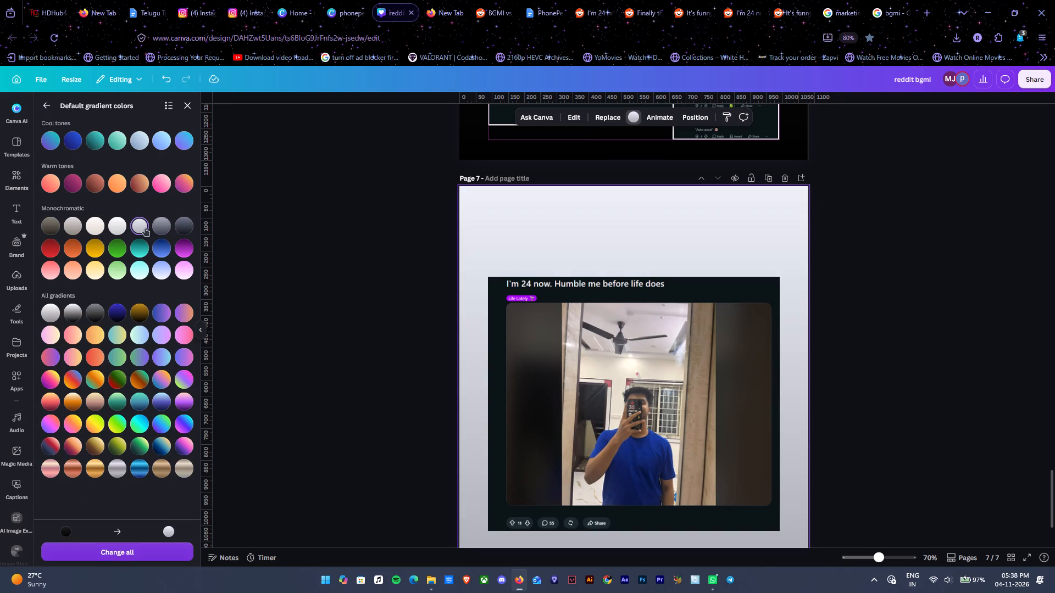
pyautogui.doubleClick(840, 246)
pyautogui.scroll(-4, 839, 247)
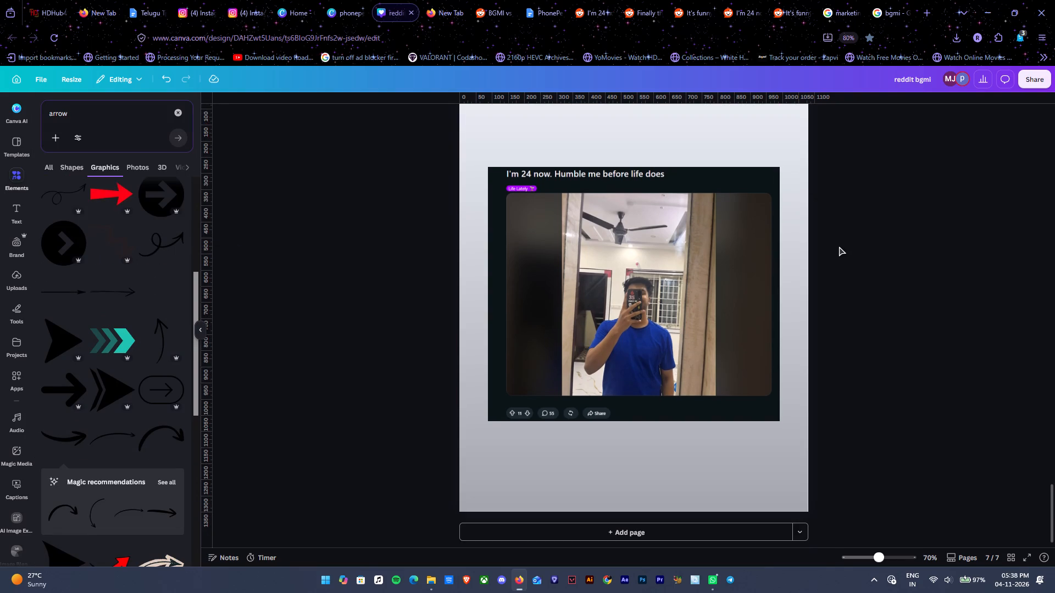
# Change the second colour of page 7's background gradient to black, #000000, keeping the light colour at the top.
pyautogui.scroll(1, 839, 247)
pyautogui.click(715, 193)
pyautogui.click(633, 121)
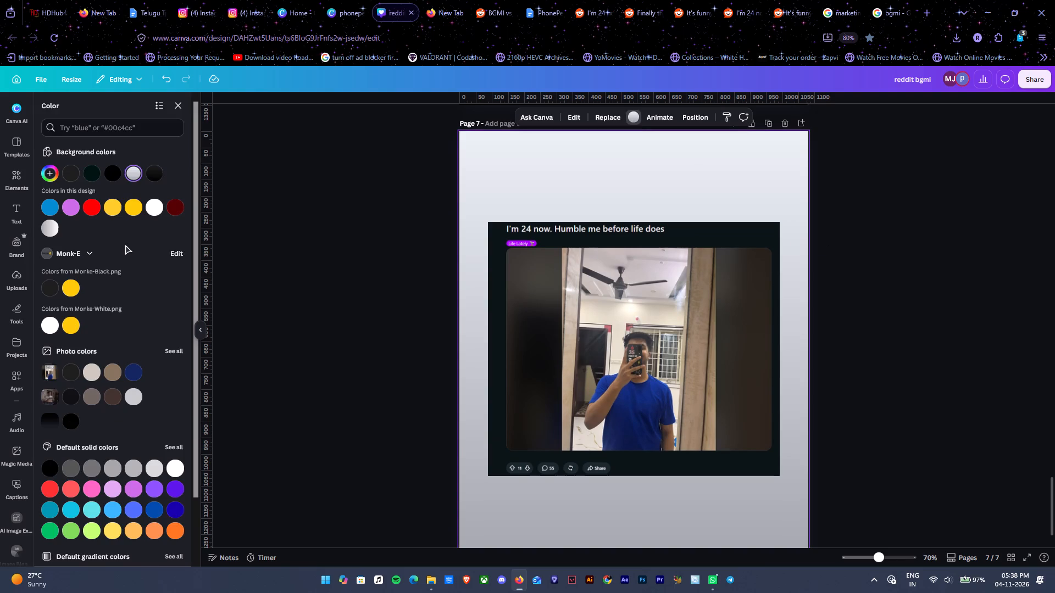
pyautogui.click(136, 175)
pyautogui.click(75, 237)
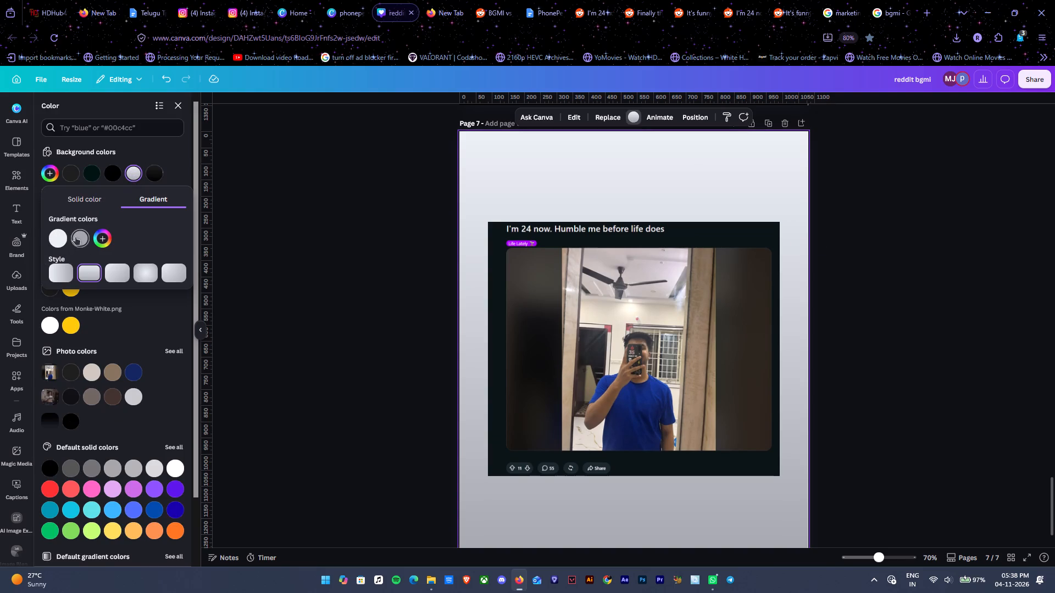
pyautogui.moveTo(86, 273); pyautogui.dragTo(57, 300)
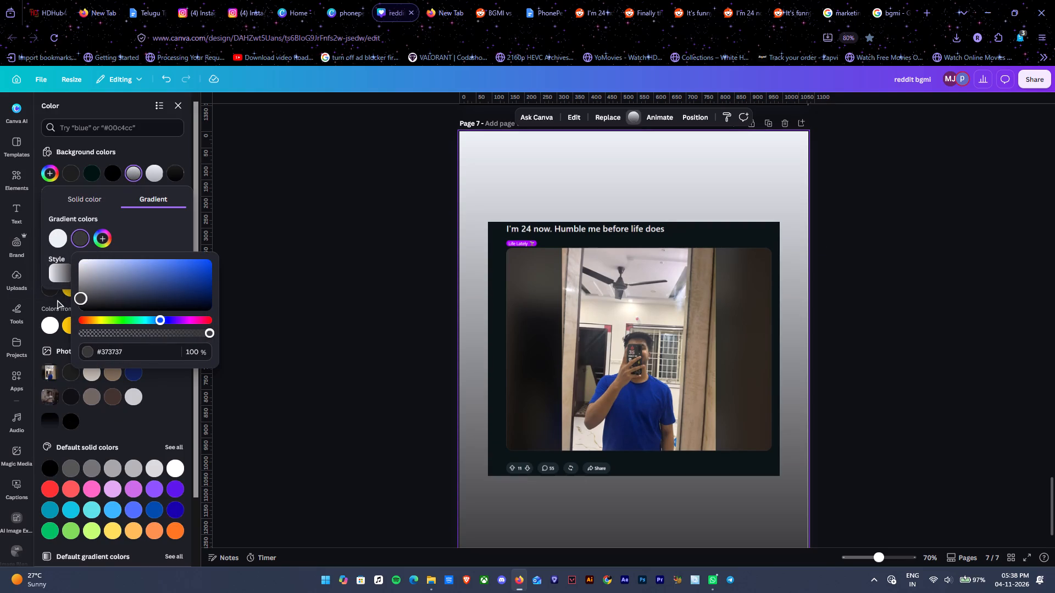
pyautogui.moveTo(57, 300); pyautogui.dragTo(166, 408)
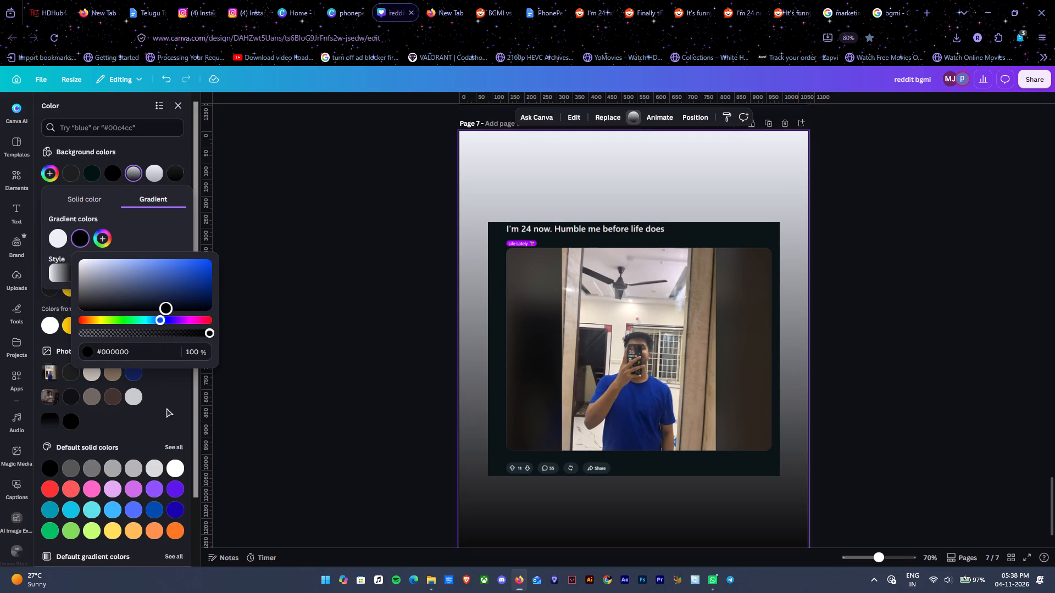
pyautogui.moveTo(166, 408); pyautogui.dragTo(437, 413)
pyautogui.click(1054, 350)
pyautogui.click(937, 333)
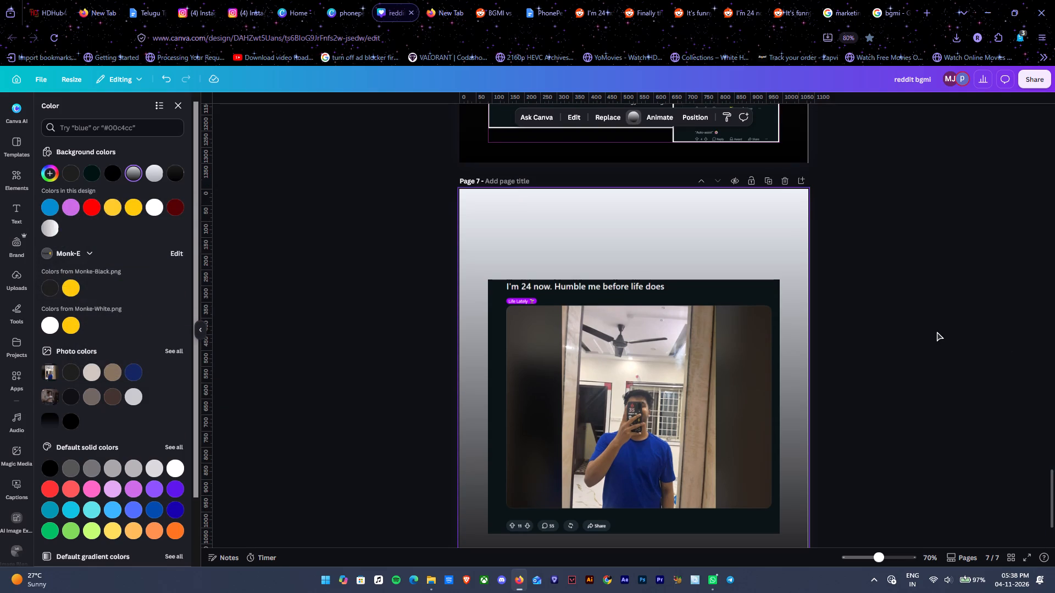
pyautogui.click(937, 332)
# Search the graphics for "gradient", add the black fade to page 7, flip it vertically and place it over the page's bottom.
pyautogui.scroll(-1, 937, 332)
pyautogui.click(671, 342)
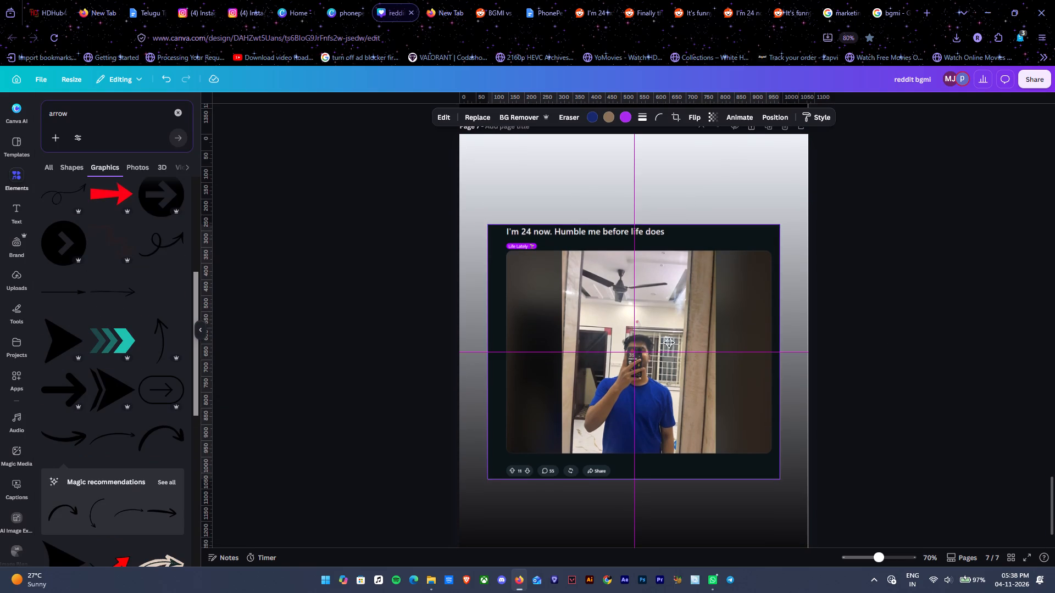
pyautogui.moveTo(88, 116); pyautogui.dragTo(44, 117)
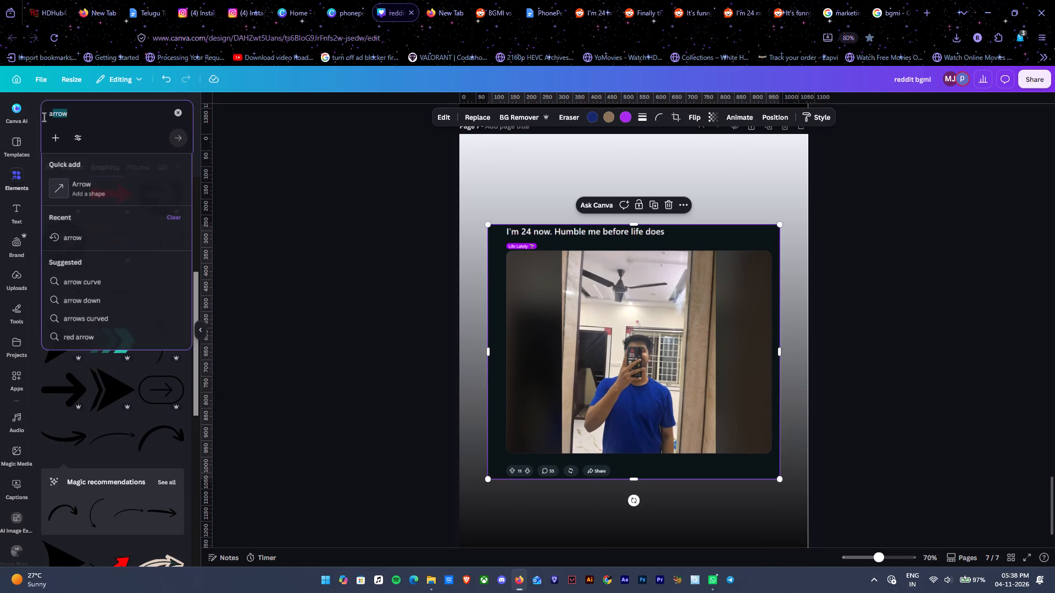
pyautogui.moveTo(44, 117); pyautogui.dragTo(36, 118)
pyautogui.write('gradient')
pyautogui.press('Return')
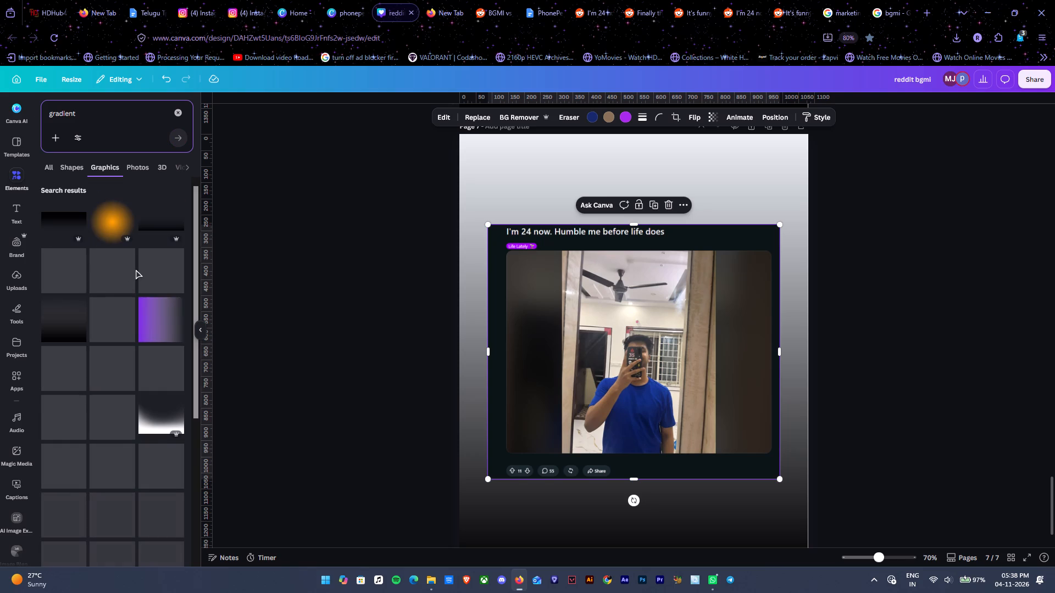
pyautogui.click(58, 228)
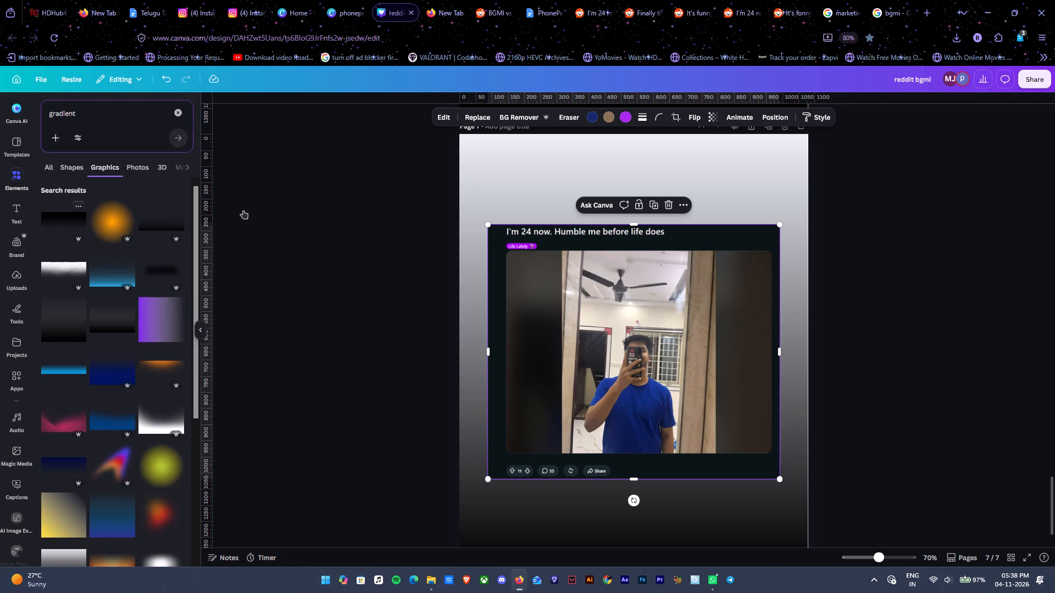
pyautogui.click(679, 115)
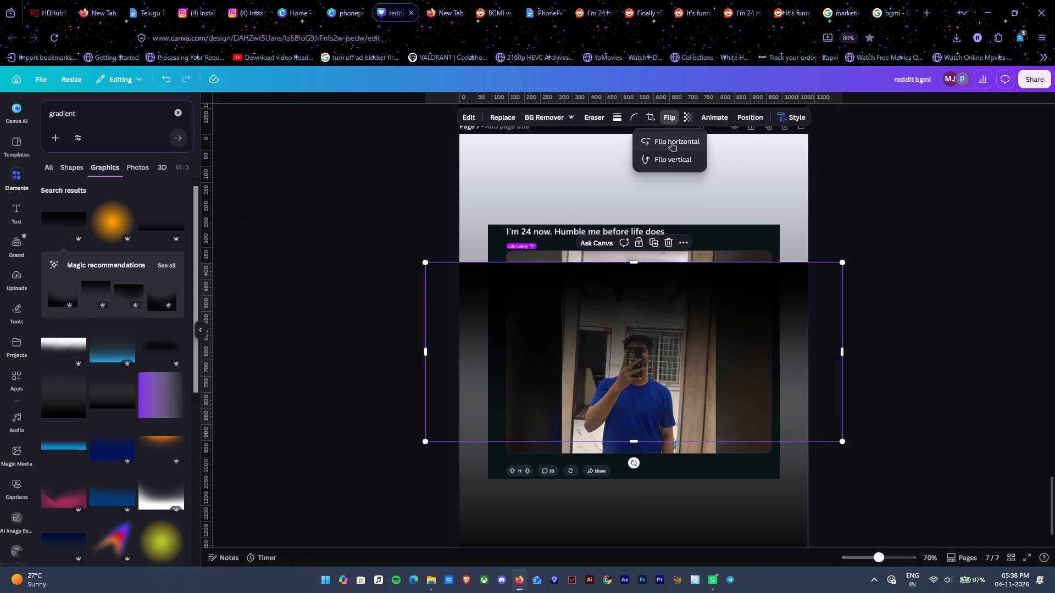
pyautogui.click(673, 163)
pyautogui.moveTo(740, 394); pyautogui.dragTo(735, 524)
pyautogui.scroll(-1, 735, 517)
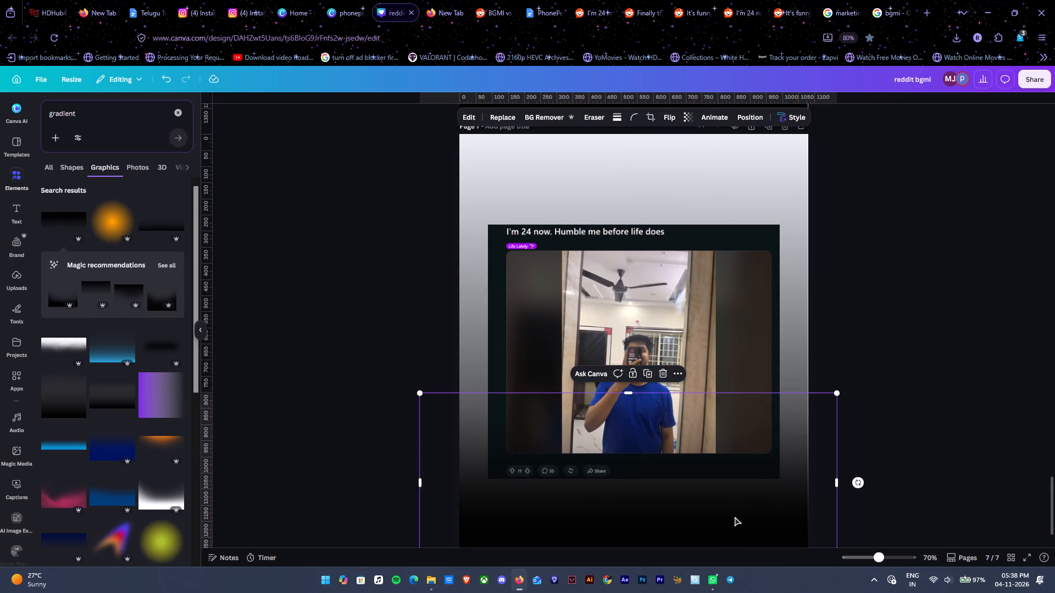
# Add the white fade graphic to page 7, enlarge it beyond the page width and place it over the page's top.
pyautogui.click(63, 362)
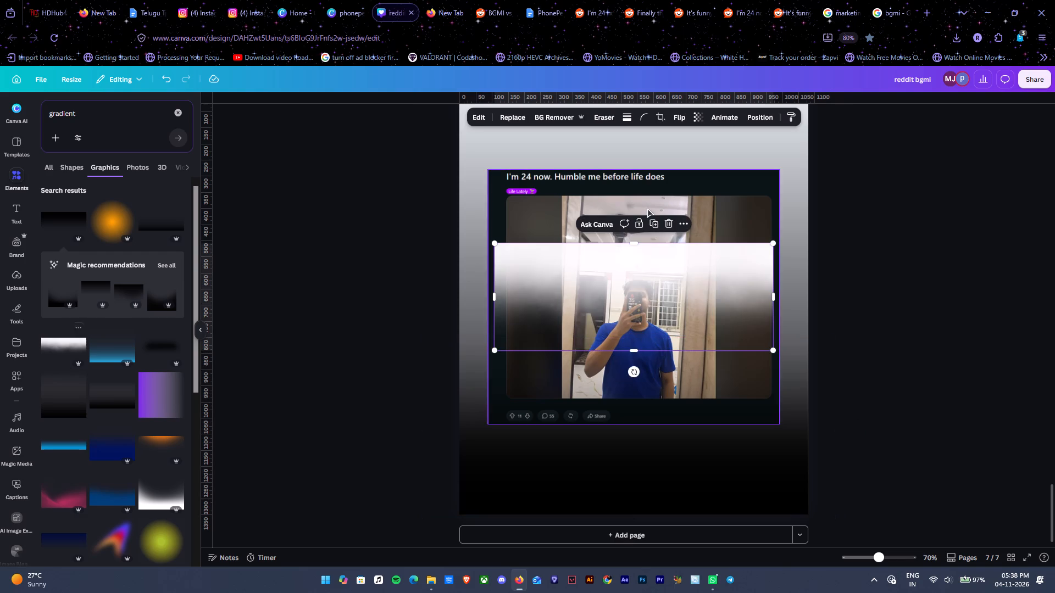
pyautogui.moveTo(703, 283); pyautogui.dragTo(649, 115)
pyautogui.moveTo(717, 183); pyautogui.dragTo(742, 198)
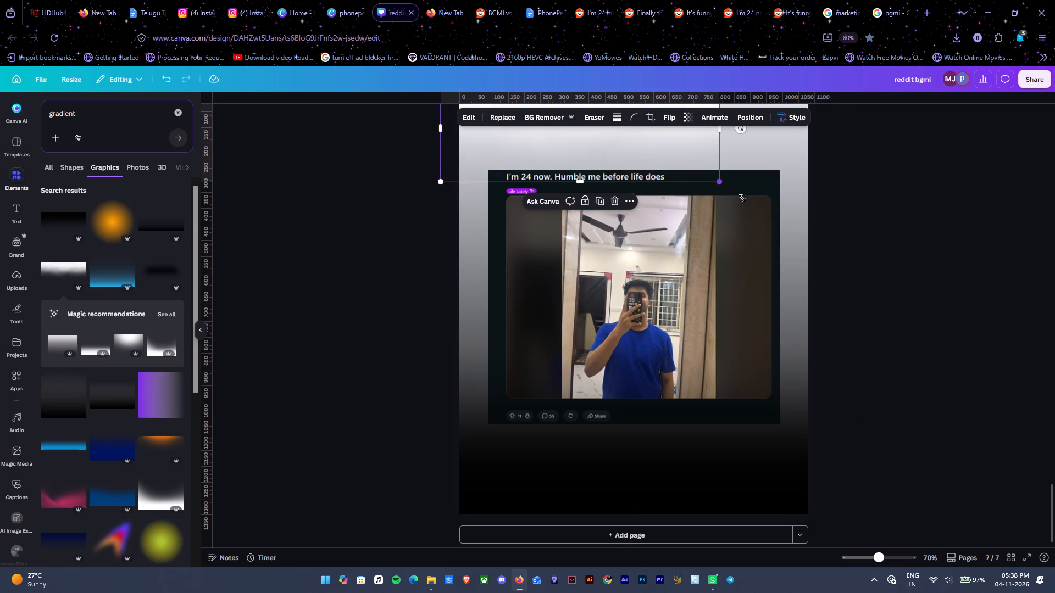
pyautogui.moveTo(742, 198); pyautogui.dragTo(1003, 295)
pyautogui.moveTo(865, 191); pyautogui.dragTo(743, 156)
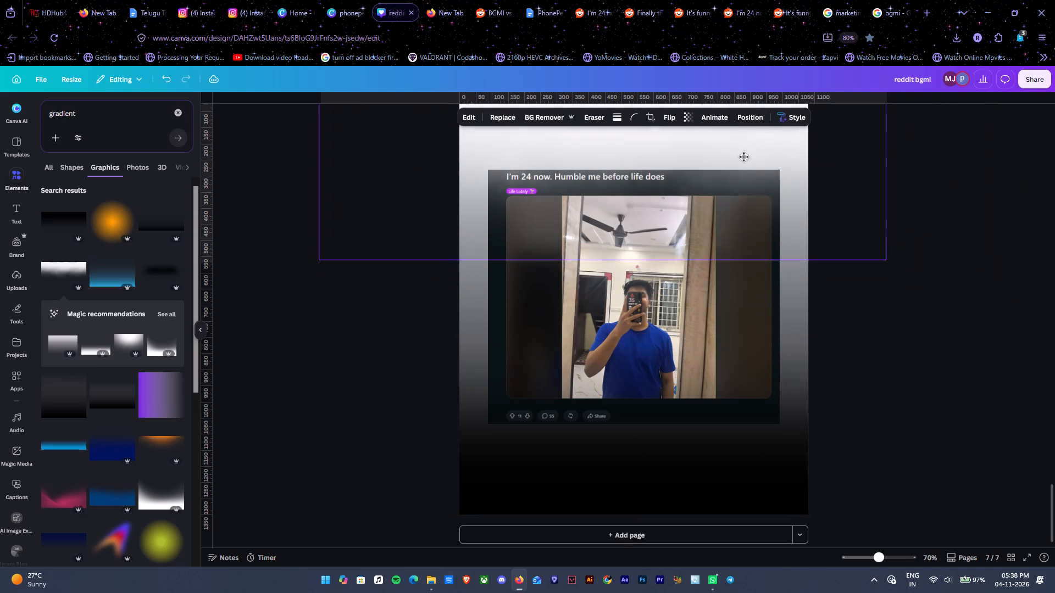
pyautogui.moveTo(743, 156); pyautogui.dragTo(744, 154)
pyautogui.scroll(3, 963, 315)
pyautogui.click(1013, 305)
pyautogui.click(794, 273)
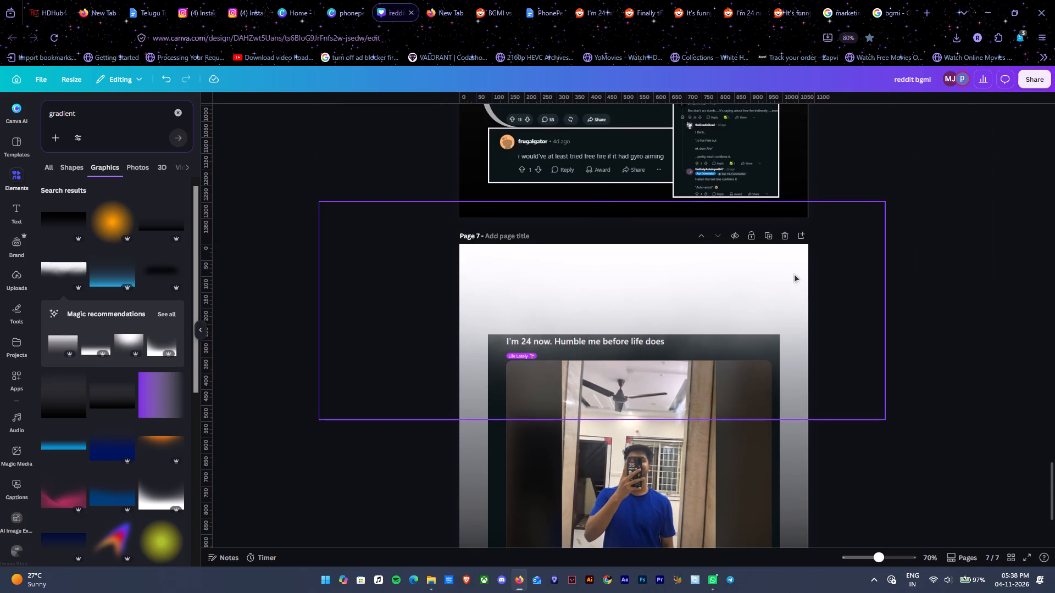
# Shift the white fade at page 7's top to the right, still covering the page's full width, and deselect it.
pyautogui.moveTo(759, 275); pyautogui.dragTo(808, 278)
pyautogui.rightClick(802, 273)
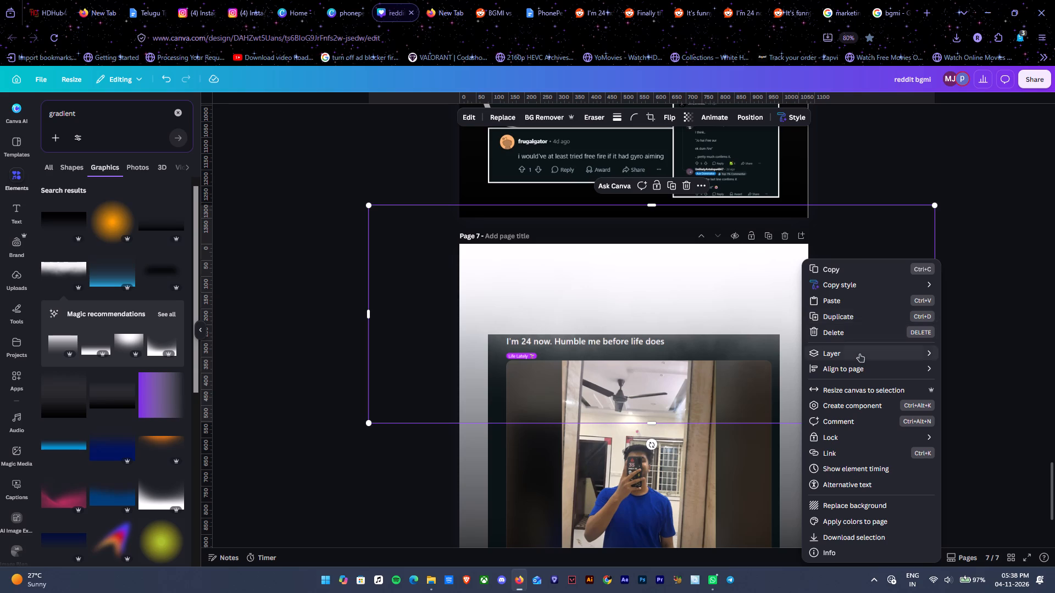
pyautogui.click(873, 437)
pyautogui.click(768, 435)
pyautogui.doubleClick(1008, 212)
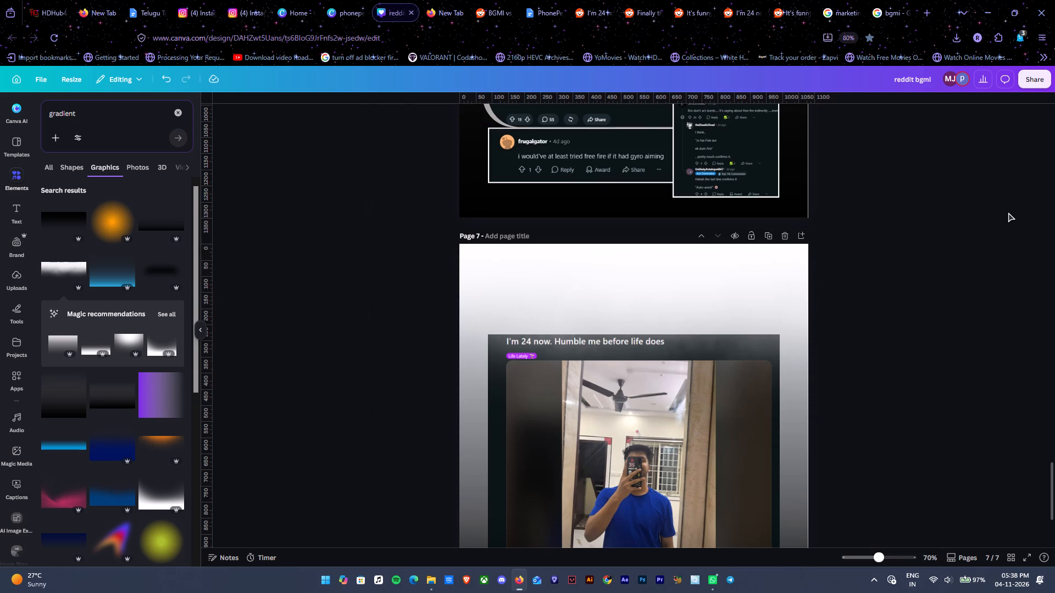
# Review the comment cards and layouts on the design's earlier pages, from page 6 back to page 2.
pyautogui.scroll(1, 998, 206)
pyautogui.scroll(3, 840, 241)
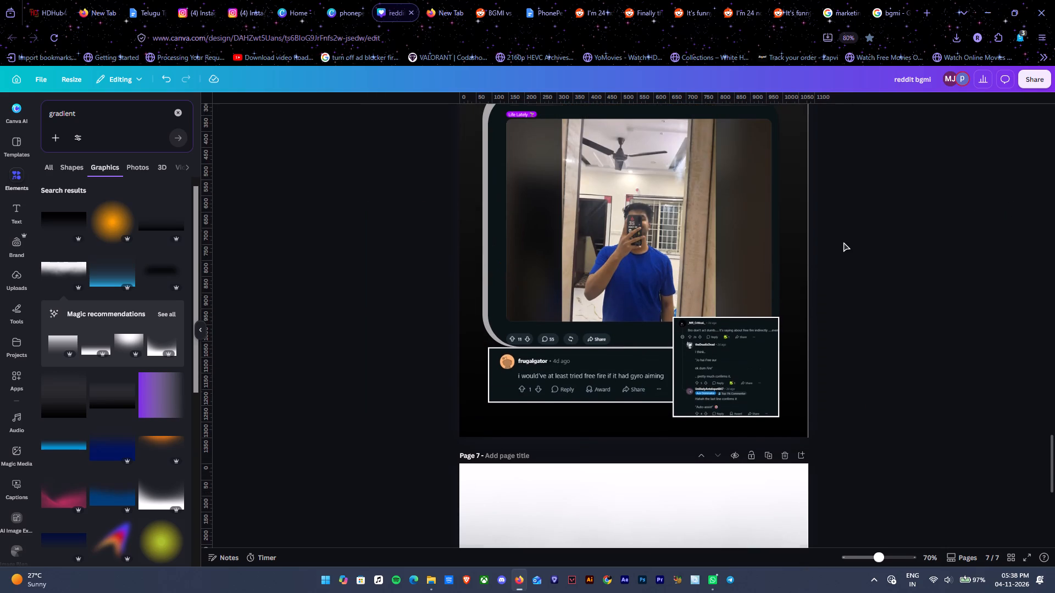
pyautogui.scroll(6, 801, 292)
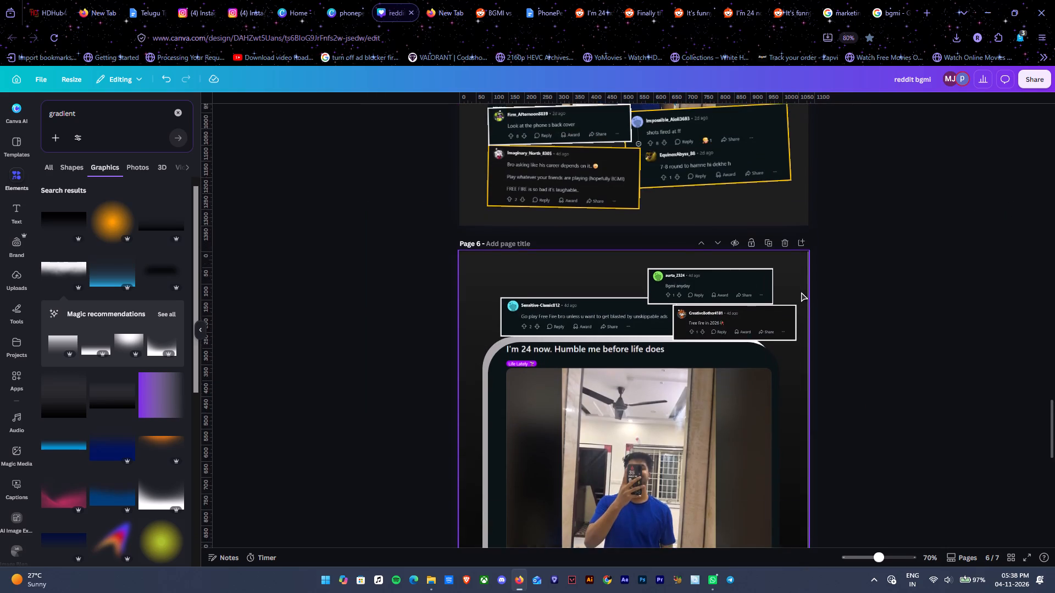
pyautogui.scroll(-4, 801, 292)
pyautogui.scroll(20, 801, 292)
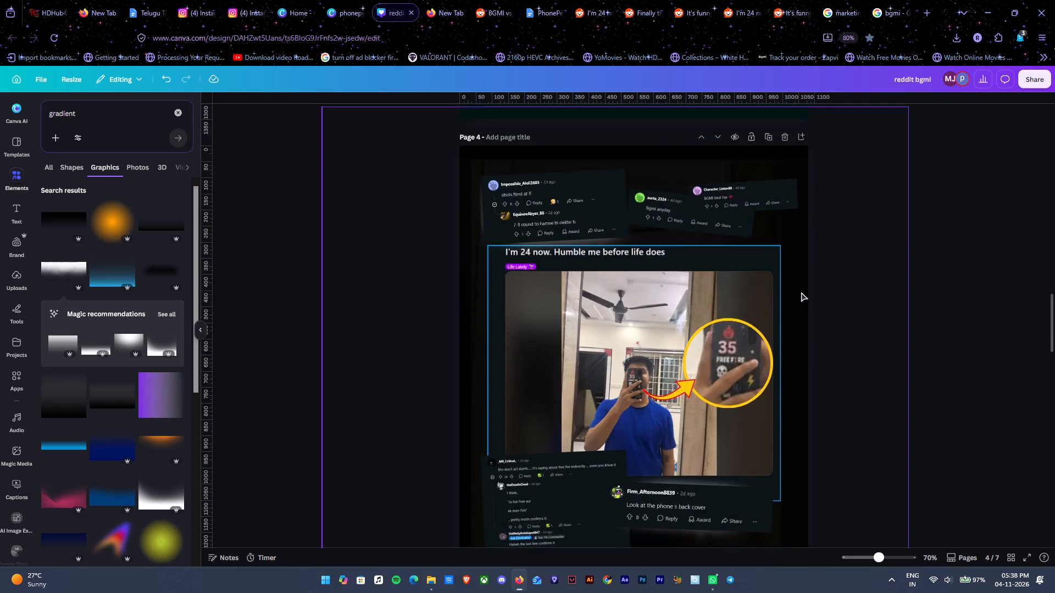
pyautogui.scroll(10, 801, 292)
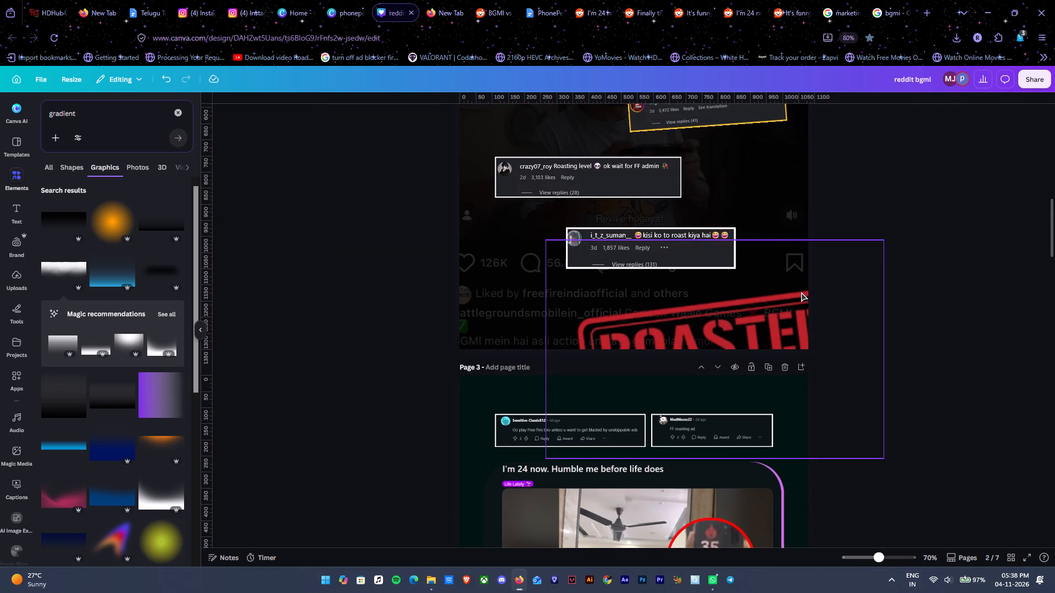
pyautogui.scroll(-3, 801, 296)
pyautogui.scroll(5, 823, 294)
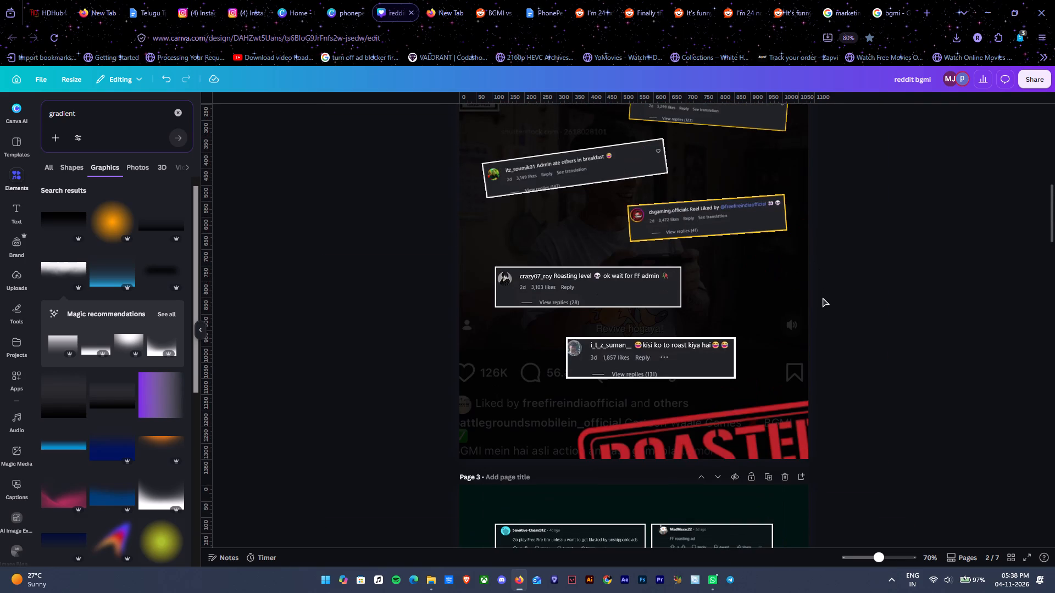
pyautogui.scroll(-4, 823, 298)
# Switch to the open Reddit threads and look through the comments for further ones to use in the design.
pyautogui.click(787, 18)
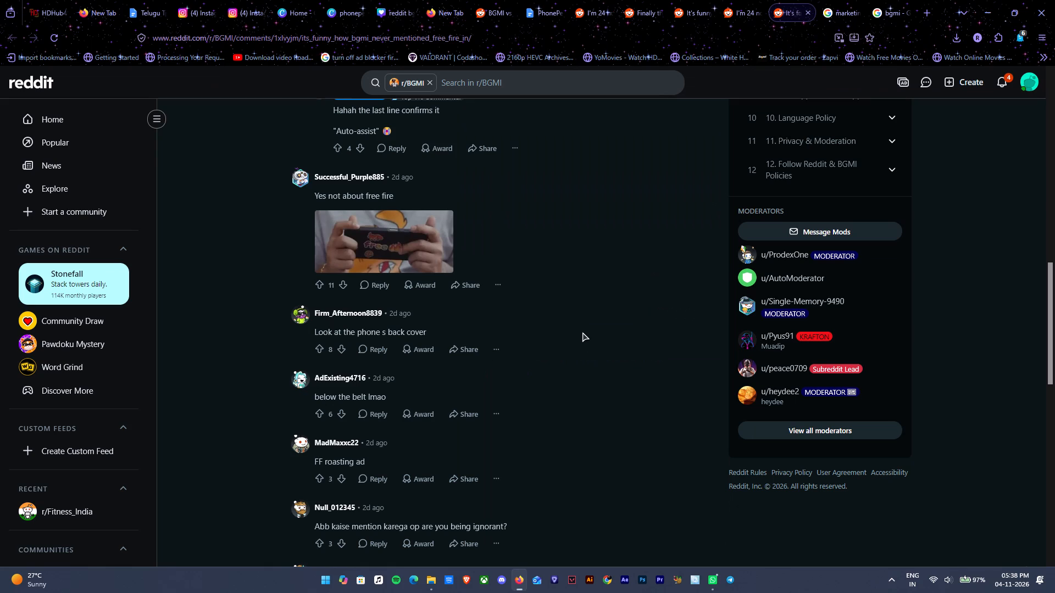
pyautogui.scroll(-1, 582, 332)
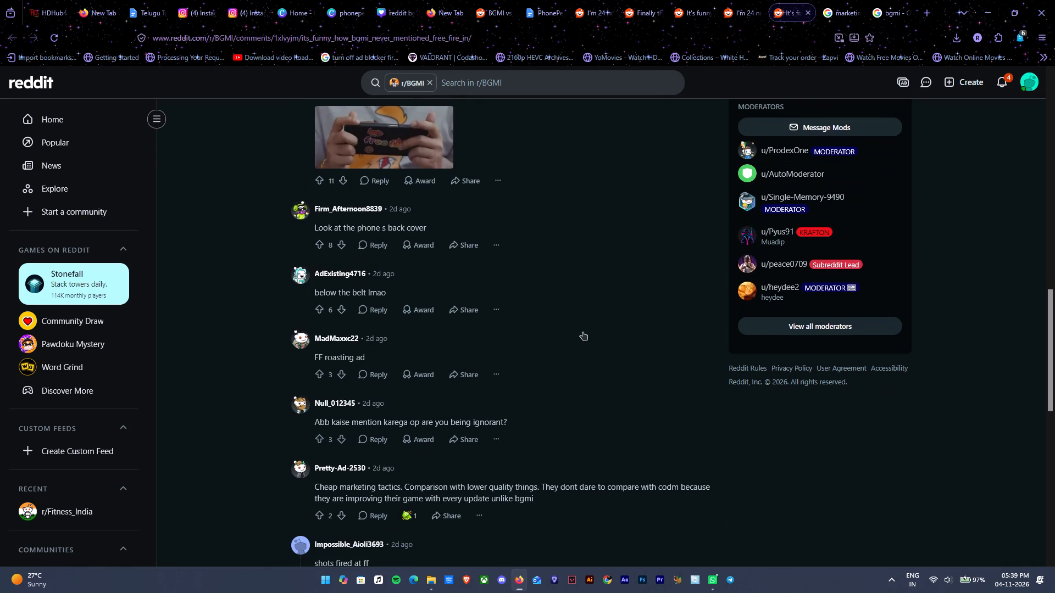
pyautogui.scroll(-1, 582, 332)
pyautogui.scroll(6, 582, 332)
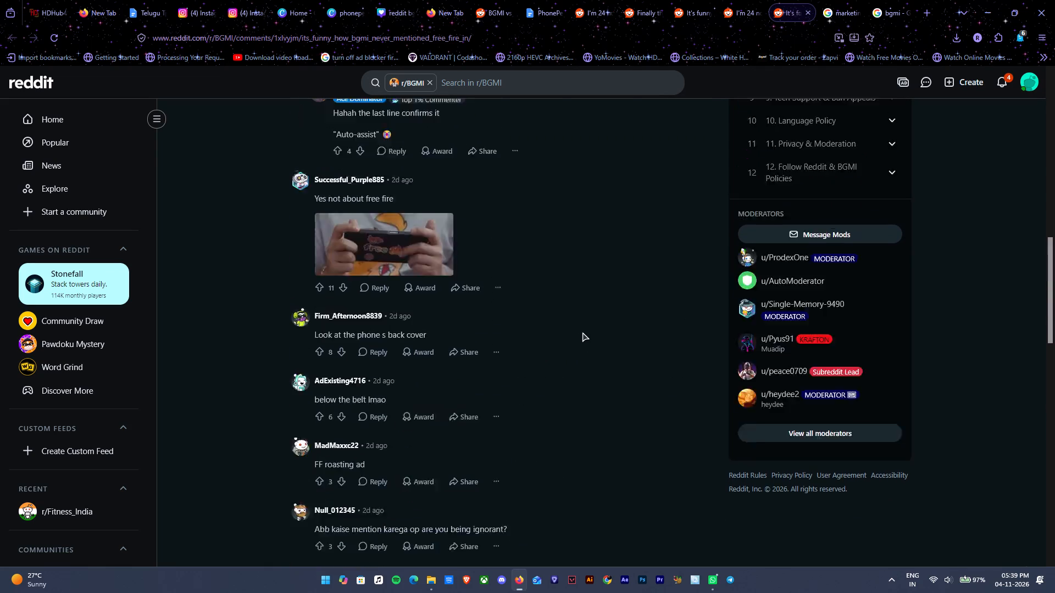
pyautogui.scroll(-15, 582, 332)
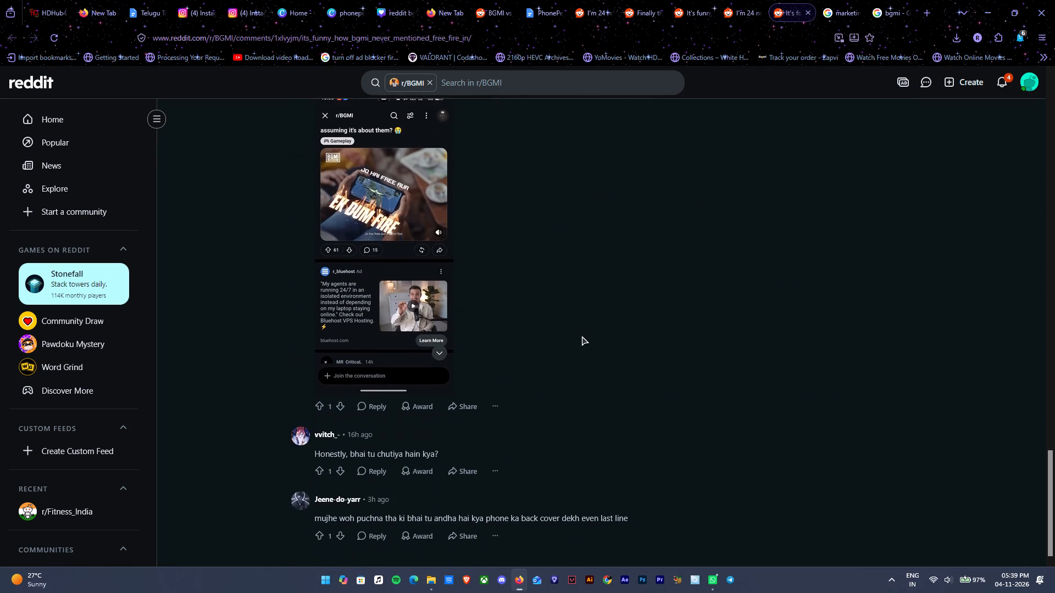
pyautogui.scroll(-1, 582, 336)
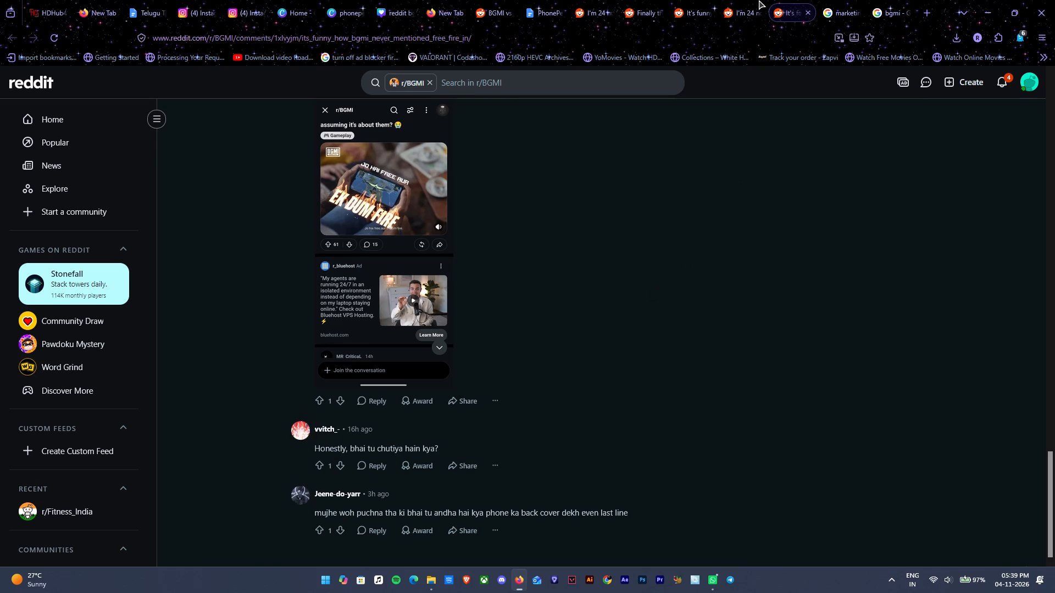
pyautogui.click(742, 0)
pyautogui.scroll(3, 611, 333)
# In the "It's funny how BGMI never mentioned Free Fire" thread, snip the "Op is dumb and blind.... clearly free and fire" comment with its attached image.
pyautogui.click(691, 0)
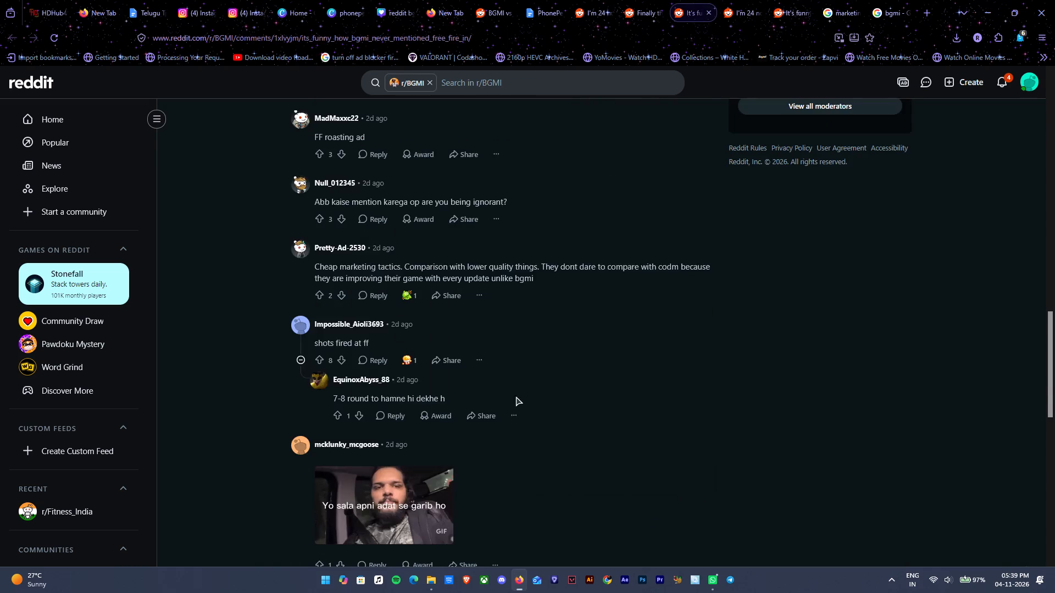
pyautogui.scroll(-6, 507, 418)
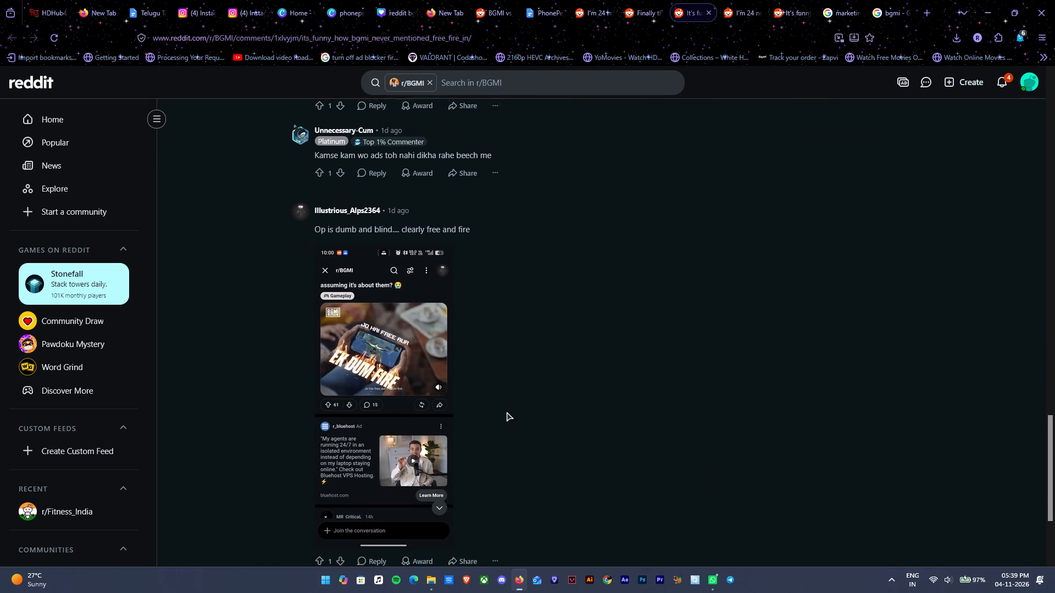
pyautogui.scroll(1, 507, 412)
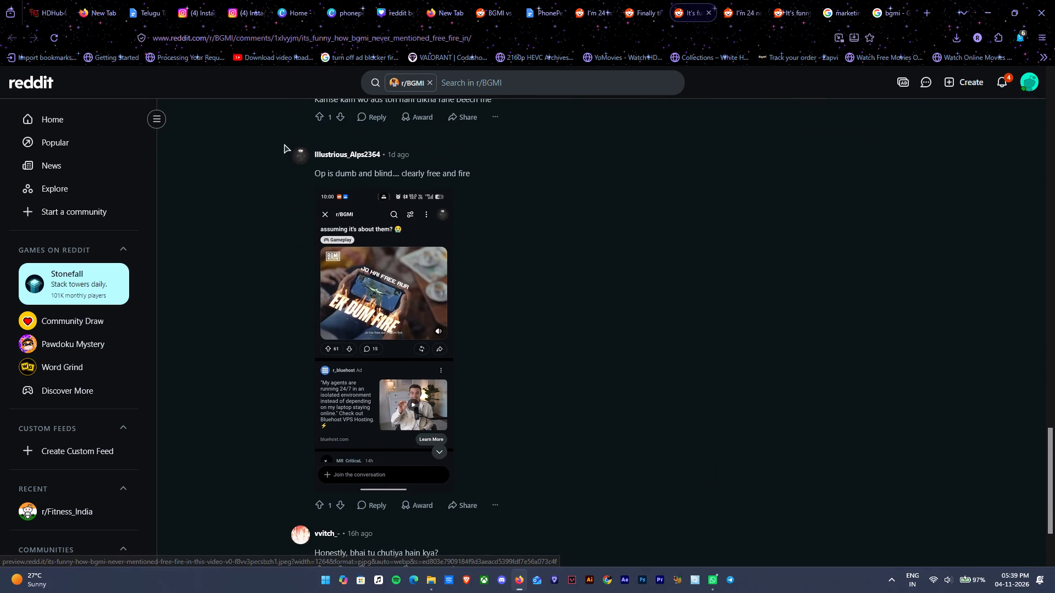
pyautogui.press('Print')
pyautogui.moveTo(279, 140); pyautogui.dragTo(382, 218)
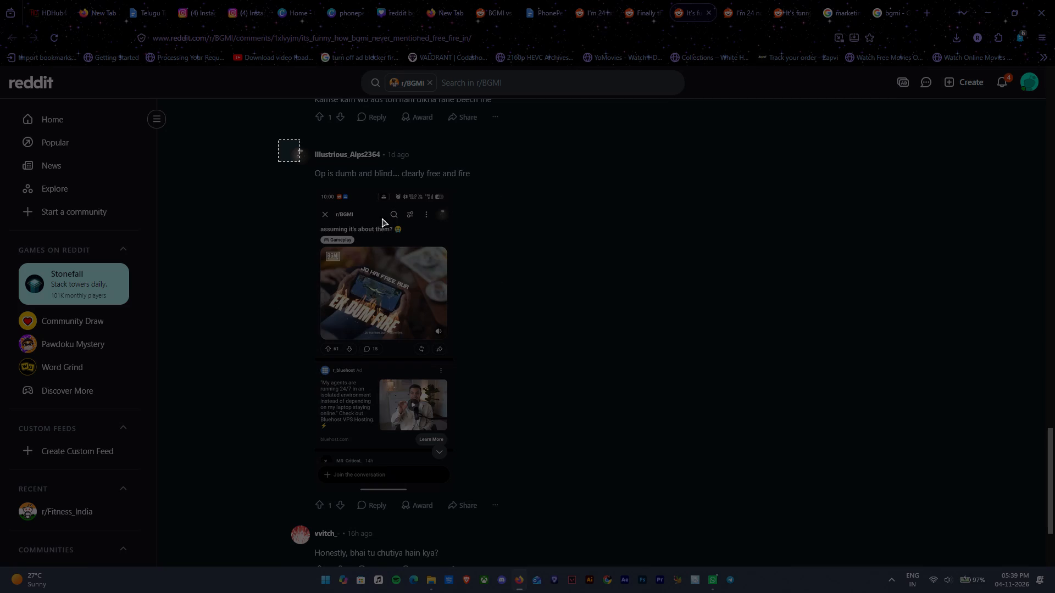
pyautogui.moveTo(382, 218); pyautogui.dragTo(546, 502)
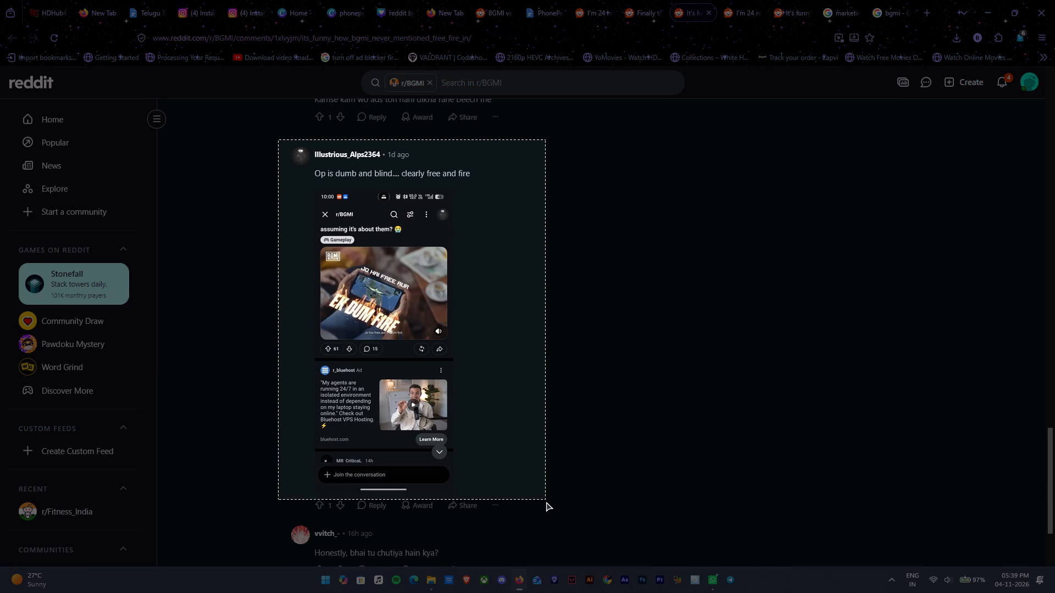
pyautogui.moveTo(546, 502); pyautogui.dragTo(552, 519)
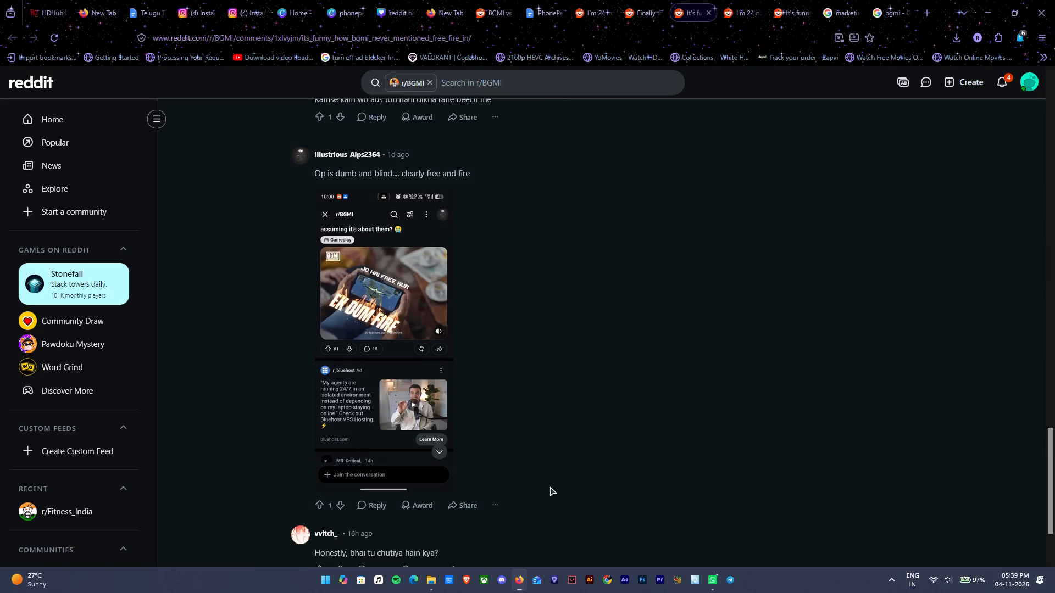
# Examine the rest of the "It's funny how BGMI never mentioned Free Fire" thread for more comments worth capturing.
pyautogui.scroll(19, 551, 477)
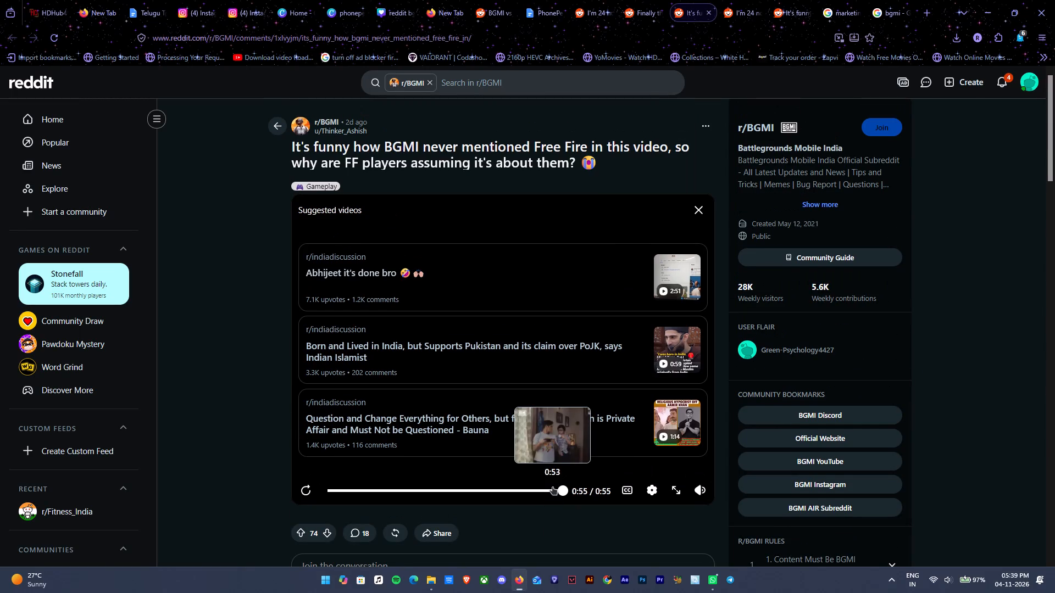
pyautogui.scroll(-11, 552, 486)
pyautogui.scroll(1, 545, 474)
pyautogui.scroll(-2, 545, 474)
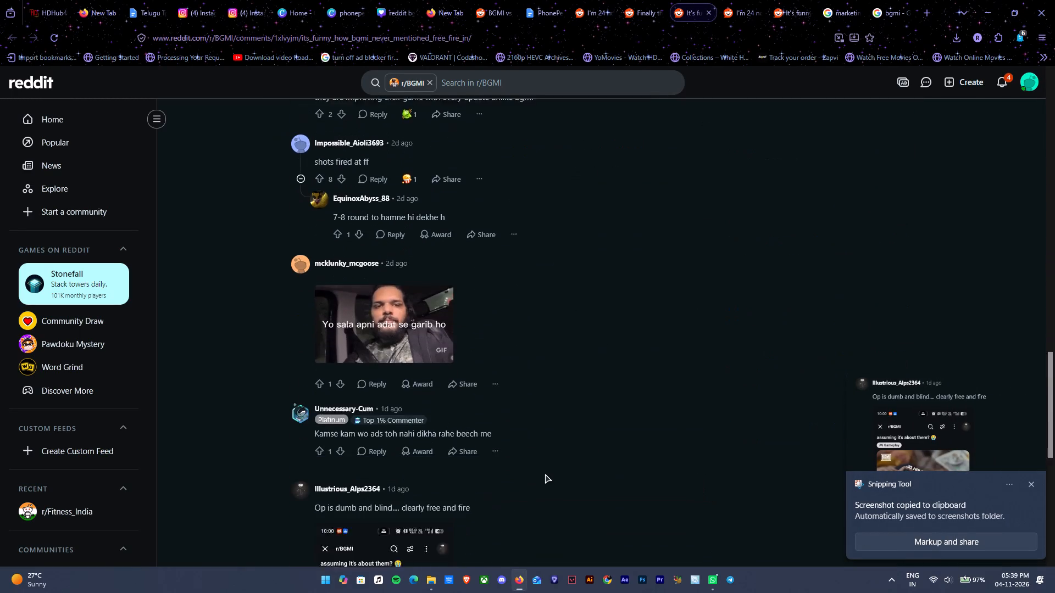
pyautogui.scroll(-3, 545, 474)
pyautogui.scroll(1, 545, 474)
pyautogui.scroll(-1, 545, 474)
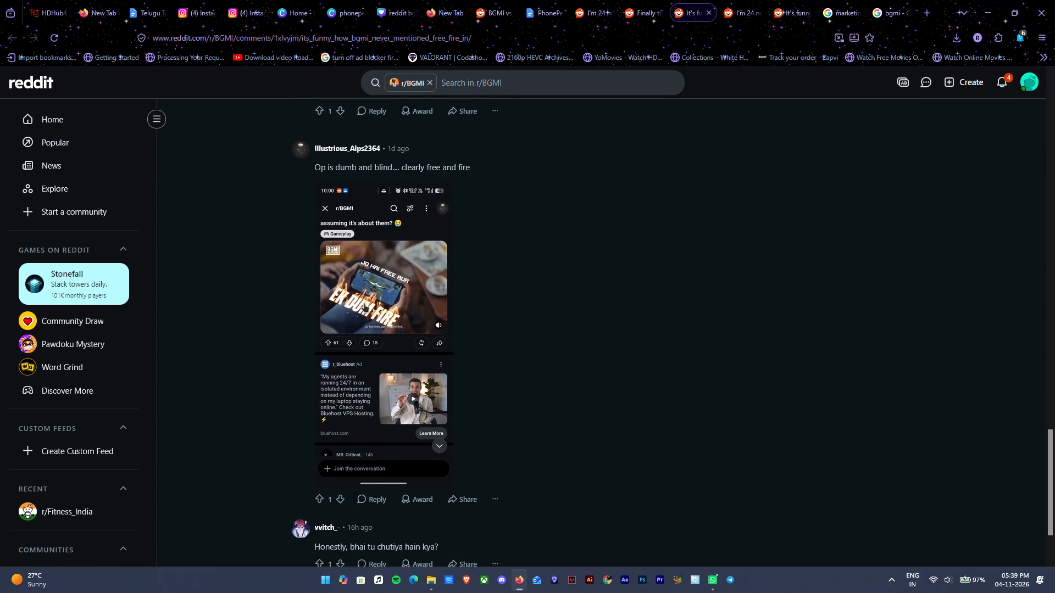
pyautogui.scroll(-3, 526, 405)
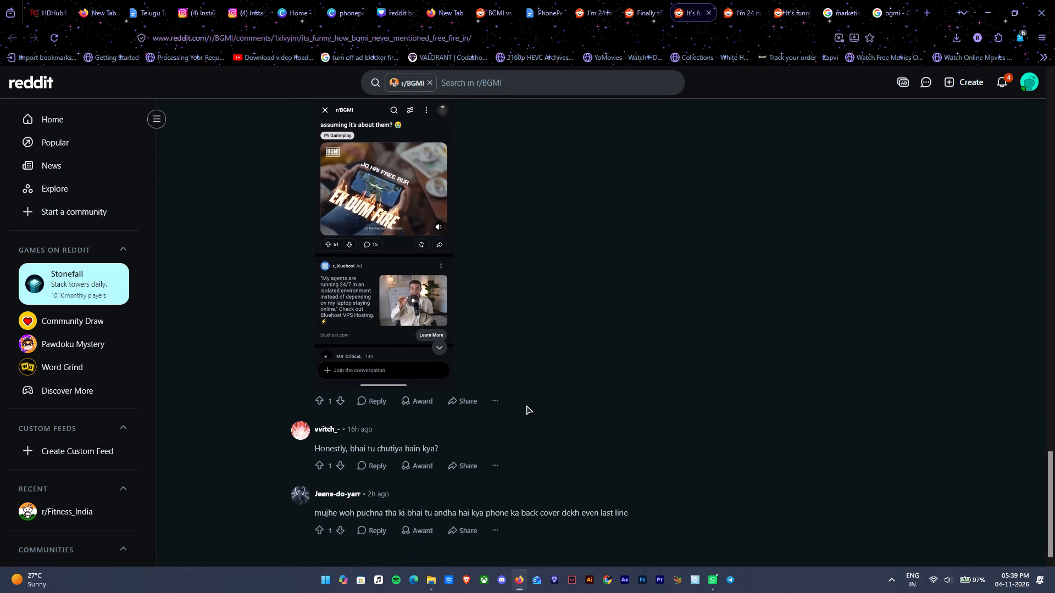
pyautogui.scroll(4, 526, 405)
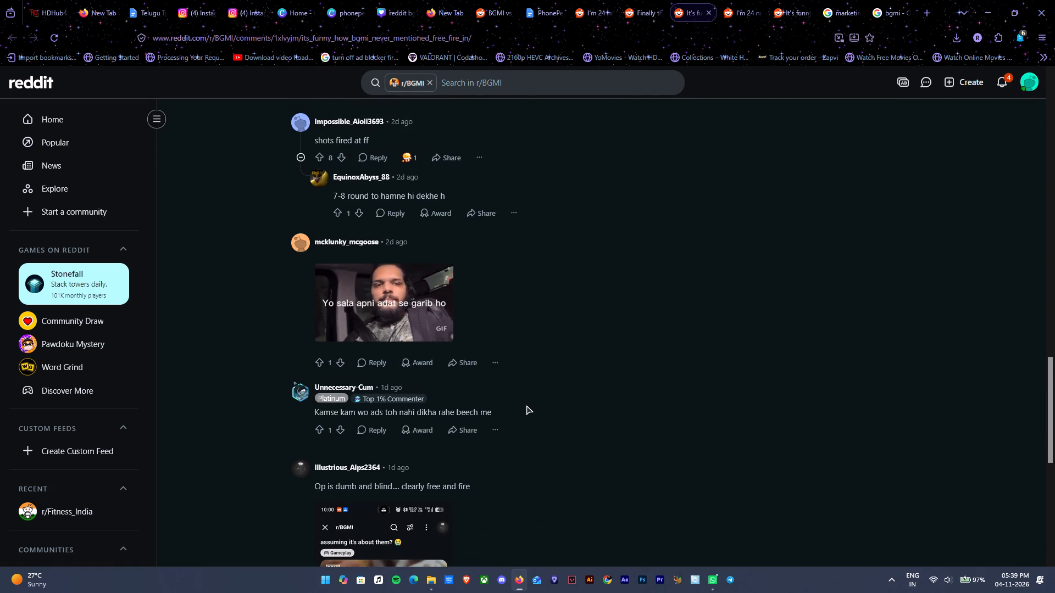
pyautogui.scroll(13, 526, 405)
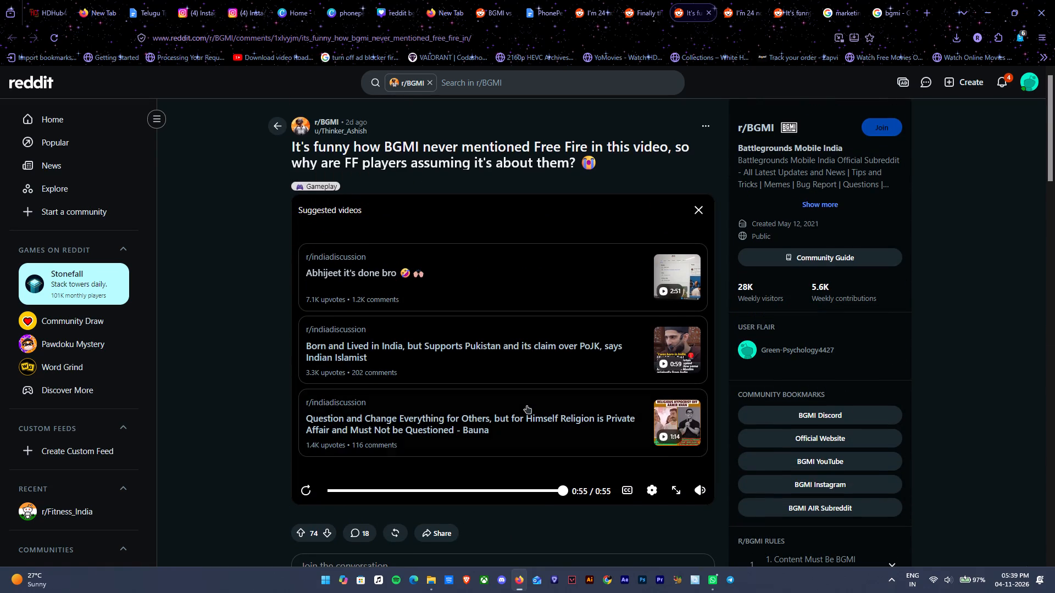
pyautogui.scroll(-1, 526, 405)
pyautogui.scroll(1, 526, 405)
pyautogui.scroll(-1, 526, 405)
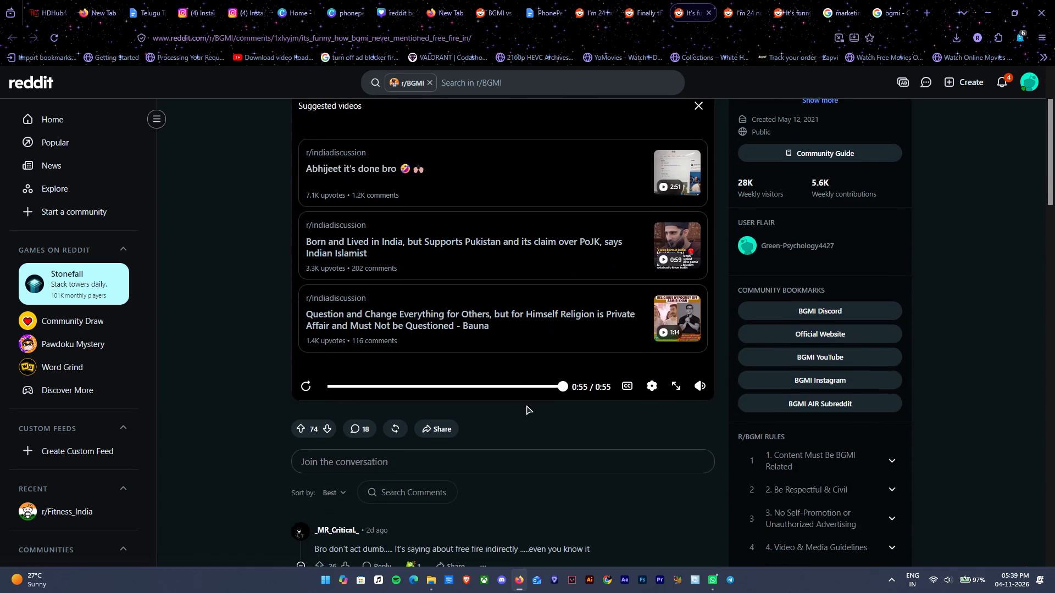
pyautogui.scroll(1, 526, 405)
pyautogui.scroll(-2, 526, 405)
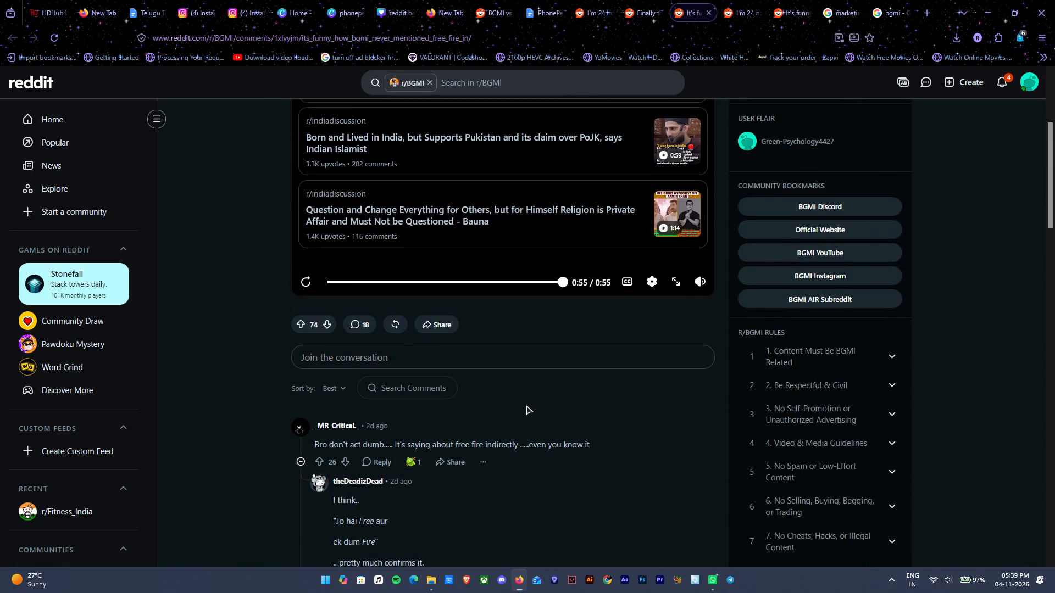
pyautogui.scroll(-4, 526, 405)
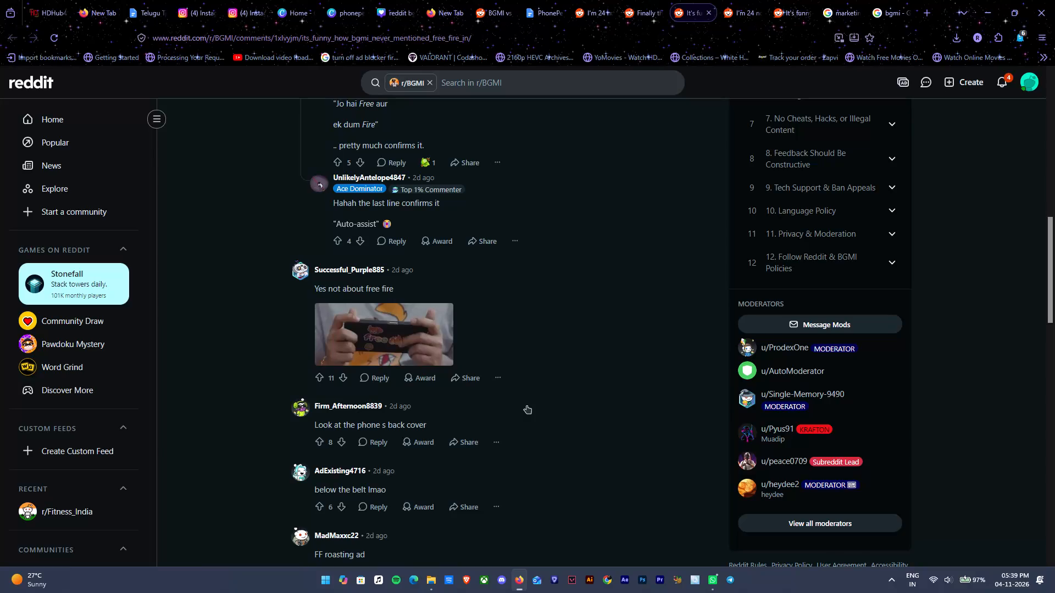
pyautogui.scroll(5, 526, 405)
# In the "Finally thinking of getting into mobile gaming" Reddit thread, snip the "ifference h dono kr graphics m so bgmi" comment.
pyautogui.click(639, 0)
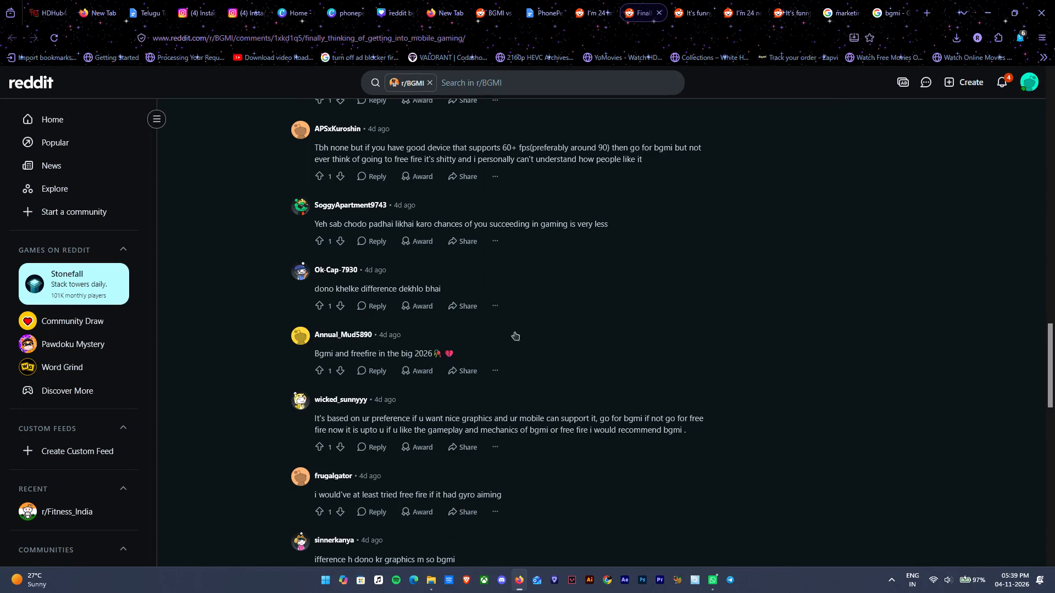
pyautogui.scroll(-1, 313, 328)
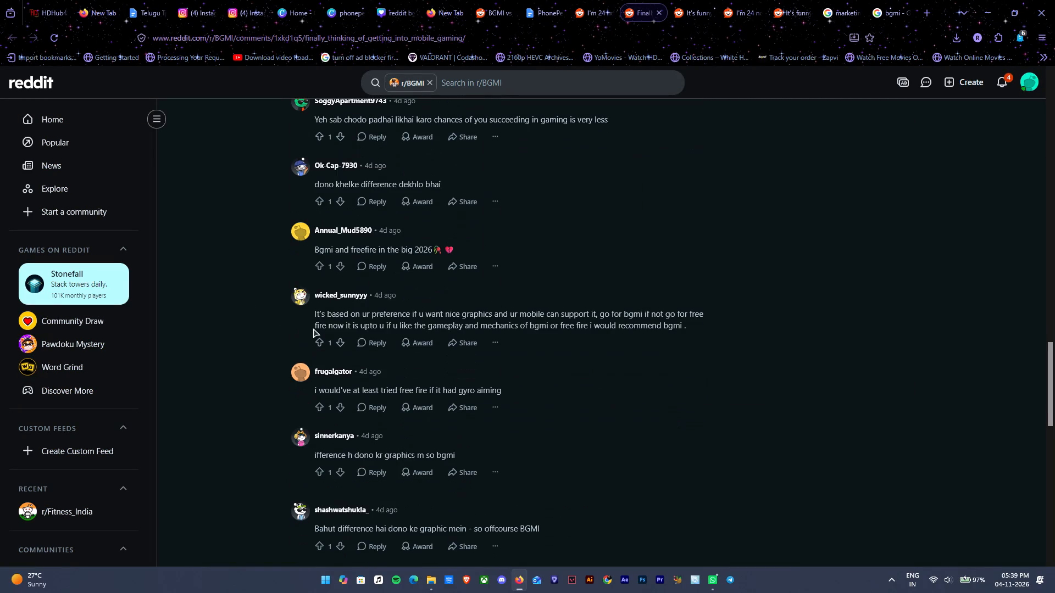
pyautogui.scroll(-2, 313, 328)
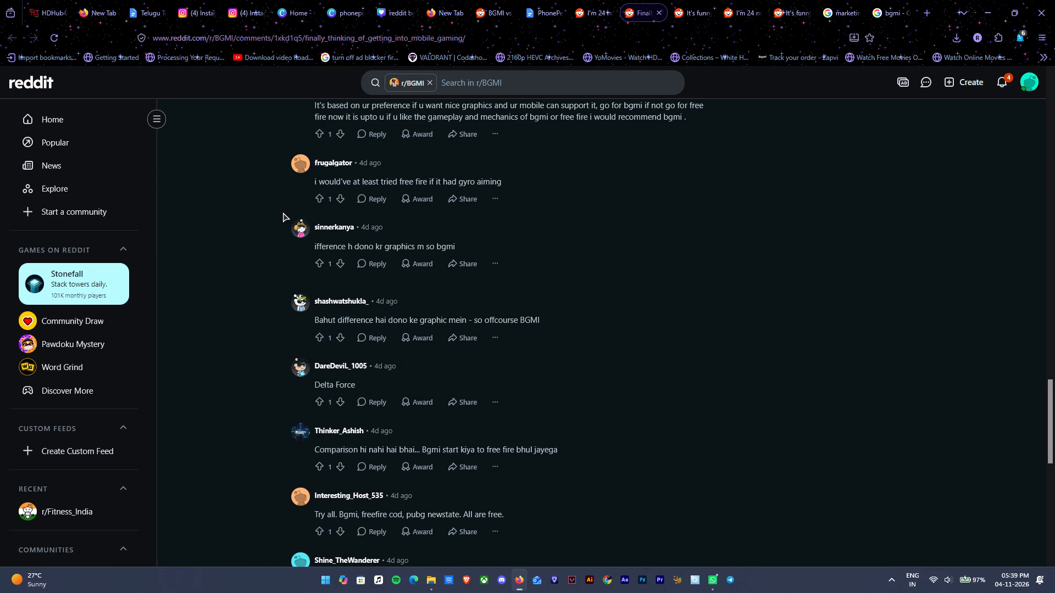
pyautogui.moveTo(282, 213); pyautogui.dragTo(522, 290)
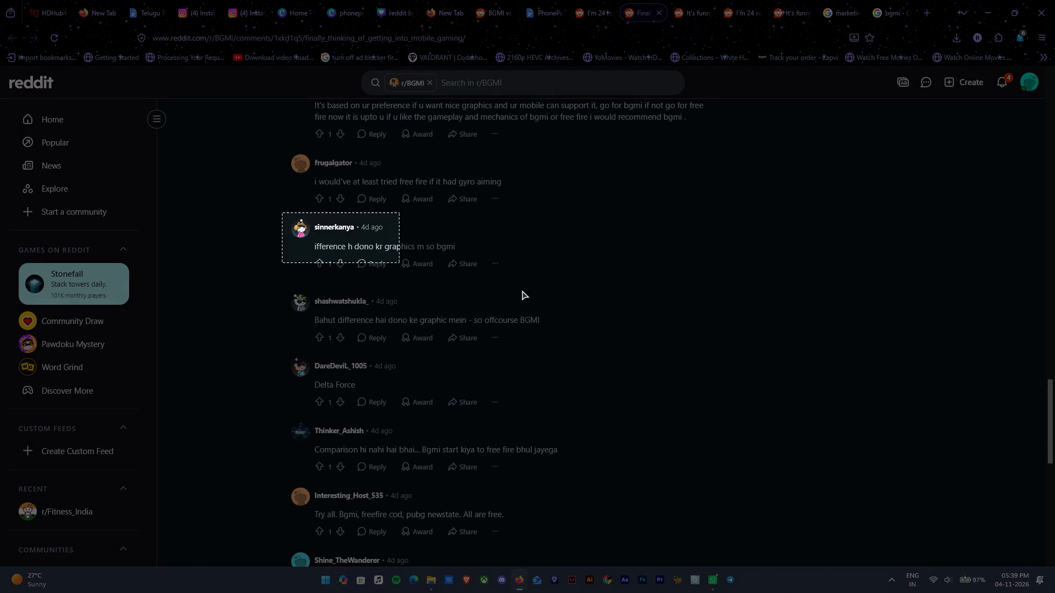
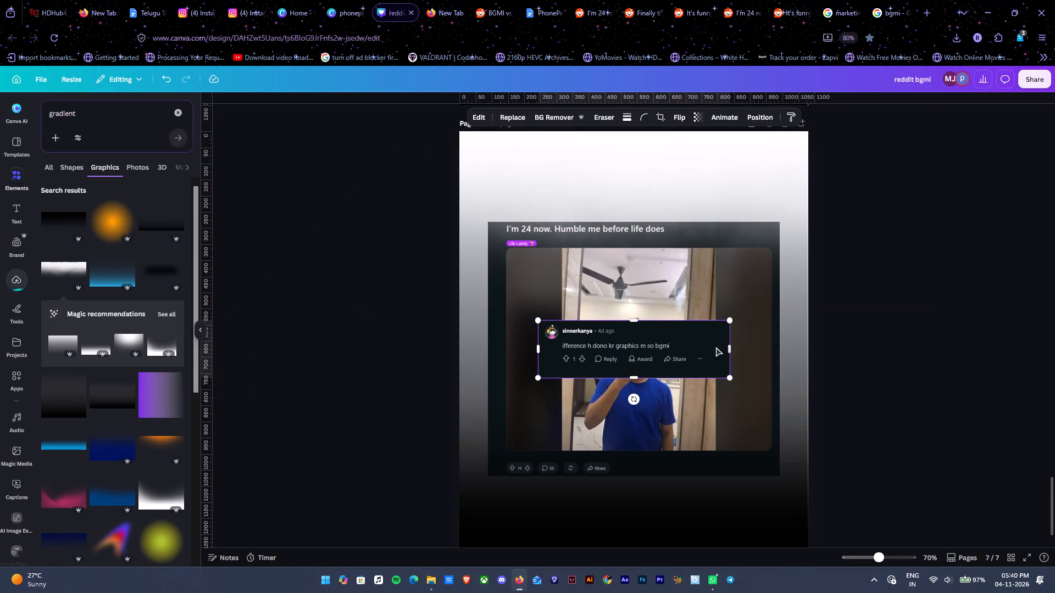
# Shrink the "ifference h dono kr graphics m so bgmi" comment to about 450 px wide and place it above page 7's post image, left edges aligned.
pyautogui.moveTo(693, 355); pyautogui.dragTo(640, 199)
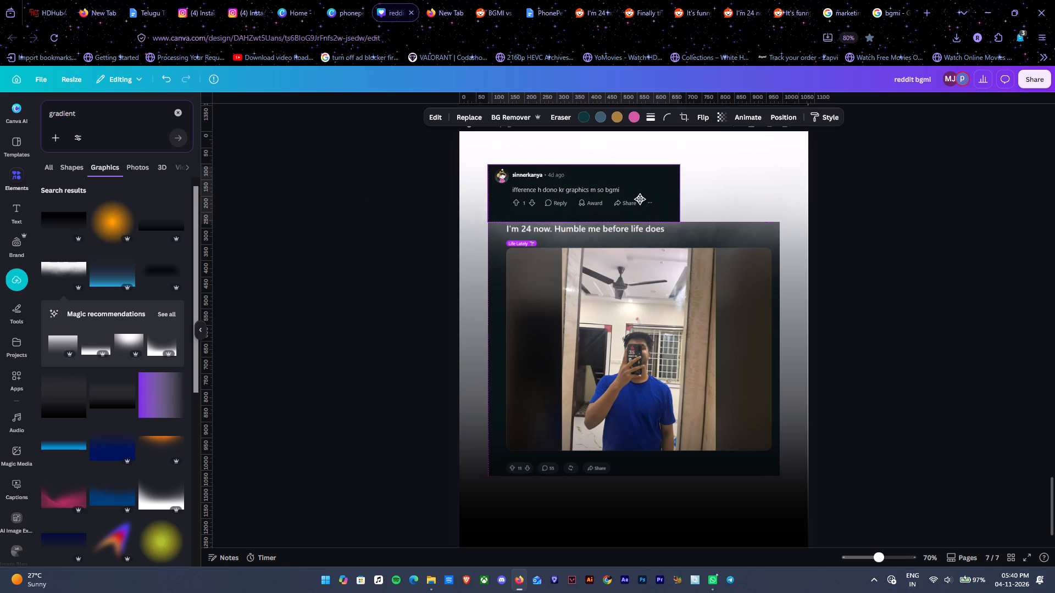
pyautogui.moveTo(640, 199); pyautogui.dragTo(642, 199)
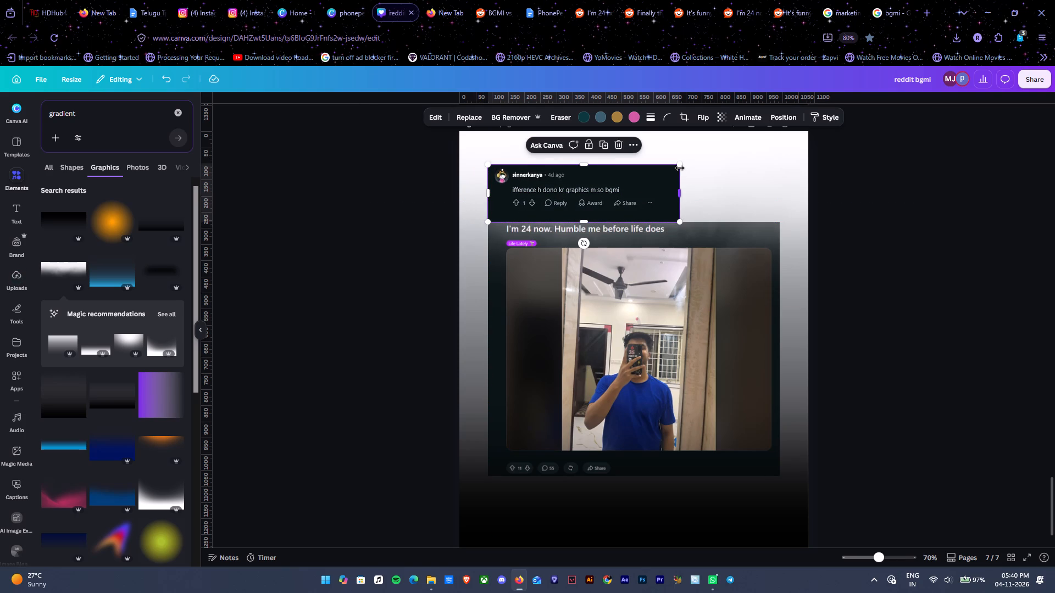
pyautogui.click(680, 168)
pyautogui.moveTo(680, 166); pyautogui.dragTo(637, 189)
pyautogui.moveTo(606, 199); pyautogui.dragTo(610, 179)
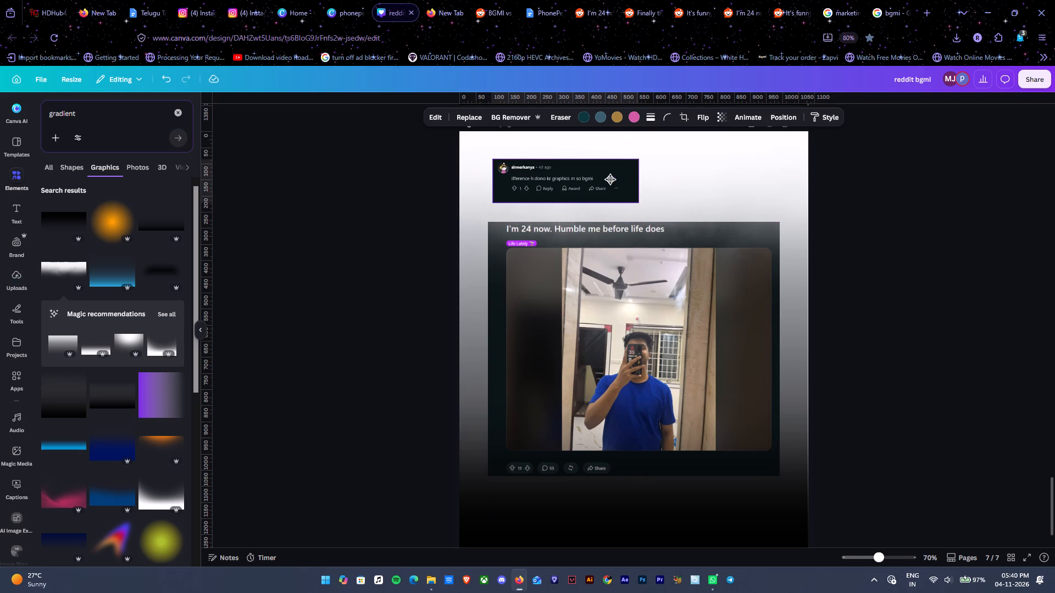
pyautogui.moveTo(610, 179); pyautogui.dragTo(604, 187)
pyautogui.click(823, 166)
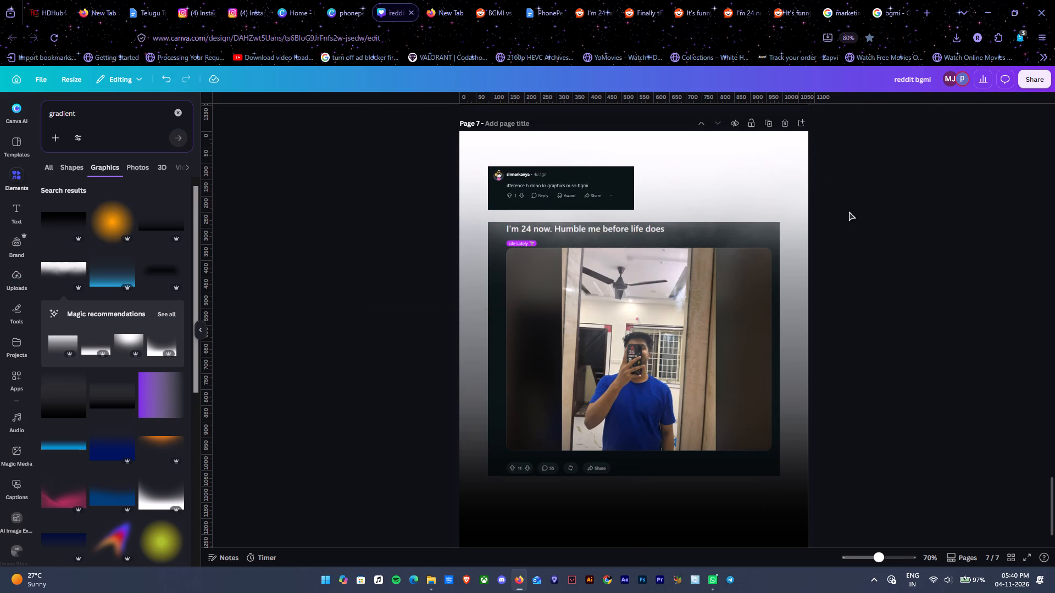
# In the "Finally thinking of getting into mobile gaming" Reddit thread, snip the "Bahut difference hai dono ke graphic mein - so offcourse BGMI" comment.
pyautogui.scroll(1, 829, 204)
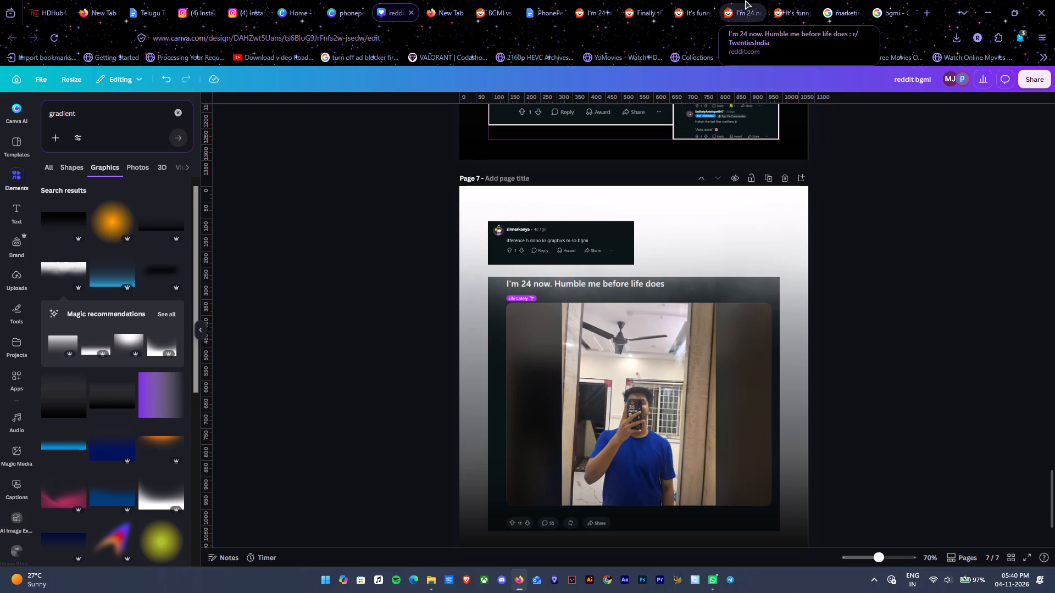
pyautogui.click(743, 0)
pyautogui.click(685, 0)
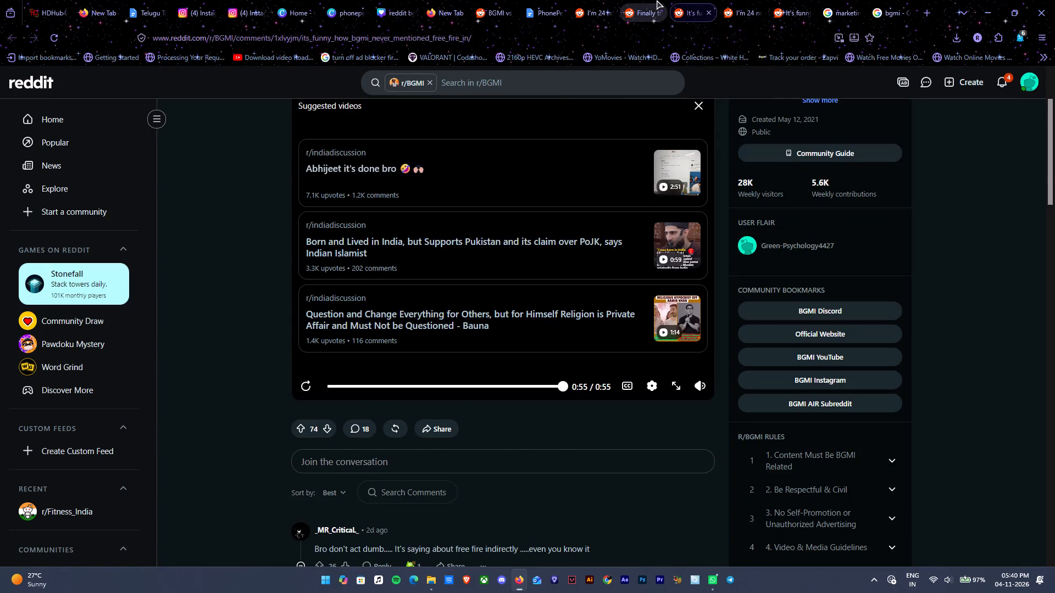
pyautogui.click(653, 0)
pyautogui.scroll(-1, 603, 279)
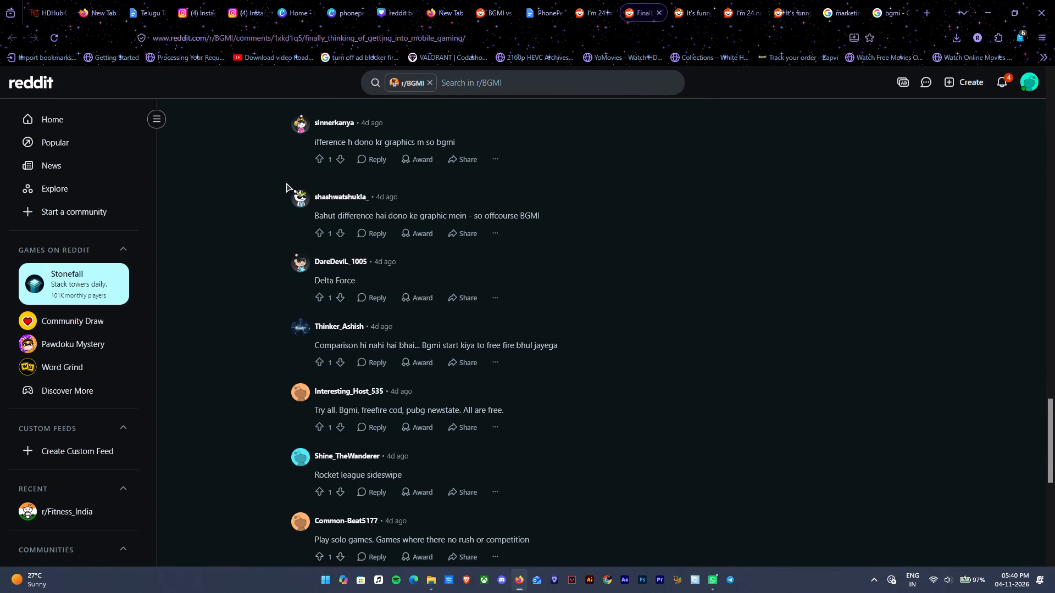
pyautogui.press('Print')
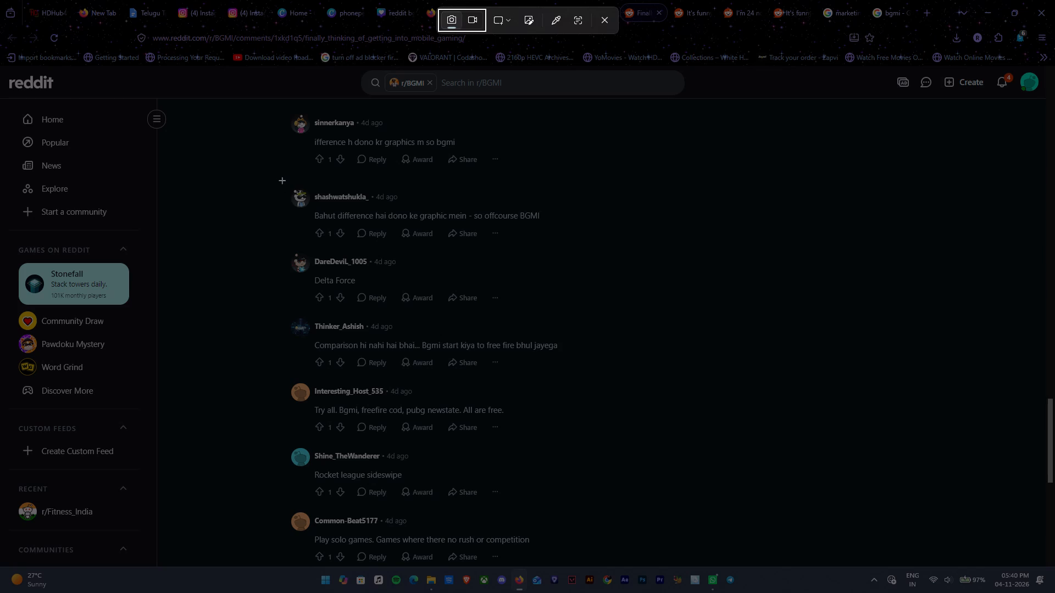
# Snip the "Bahut difference hai dono ke graphic mein - so offcourse BGMI" comment from the Reddit thread.
pyautogui.moveTo(281, 180); pyautogui.dragTo(574, 251)
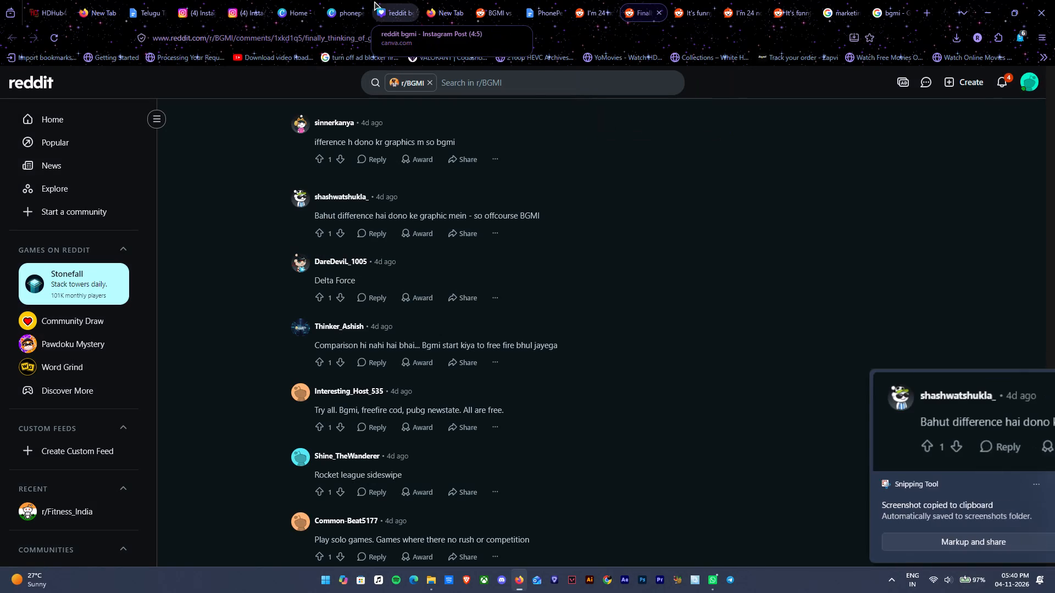
# On page 7 in Canva, replace the "ifference h dono" screenshot with the new snip, shrunk slightly and left-aligned above the "I'm 24 now" post.
pyautogui.click(404, 0)
pyautogui.click(607, 243)
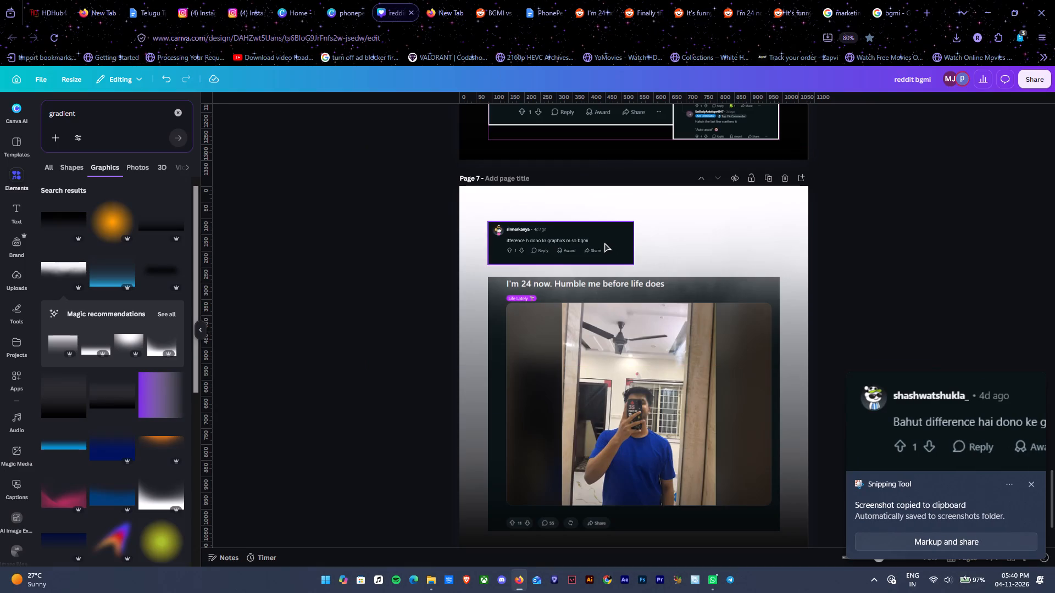
pyautogui.press('Delete')
pyautogui.hotkey('ctrl', 'v')
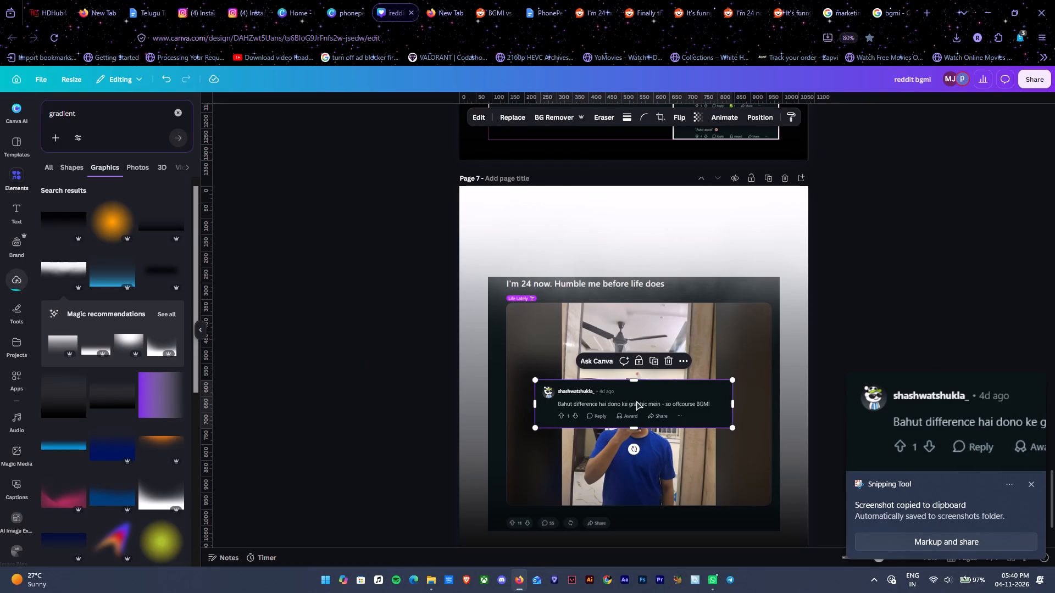
pyautogui.moveTo(636, 401); pyautogui.dragTo(590, 236)
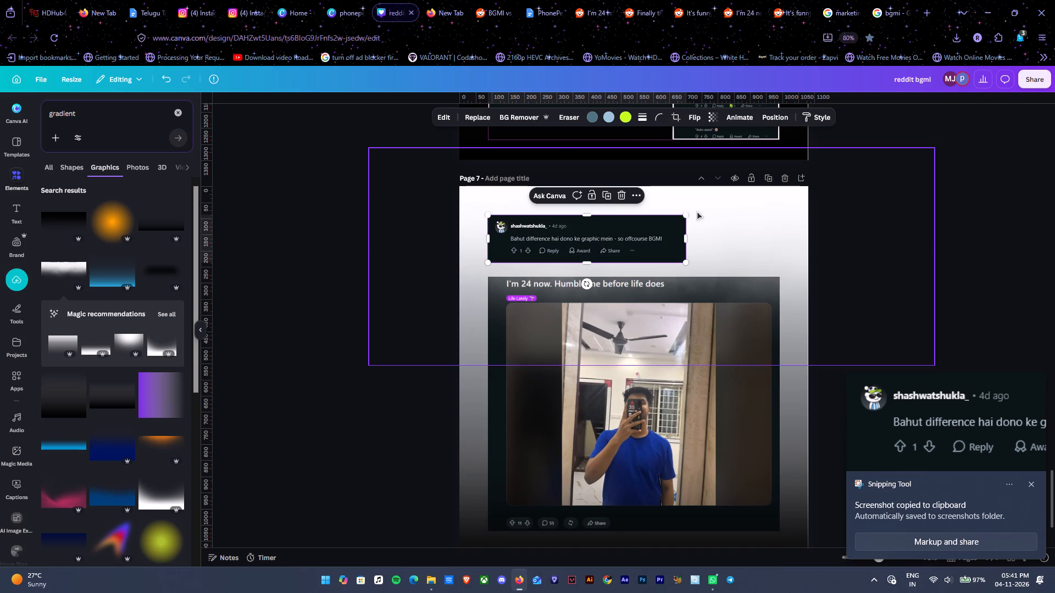
pyautogui.moveTo(685, 214); pyautogui.dragTo(659, 221)
pyautogui.click(895, 231)
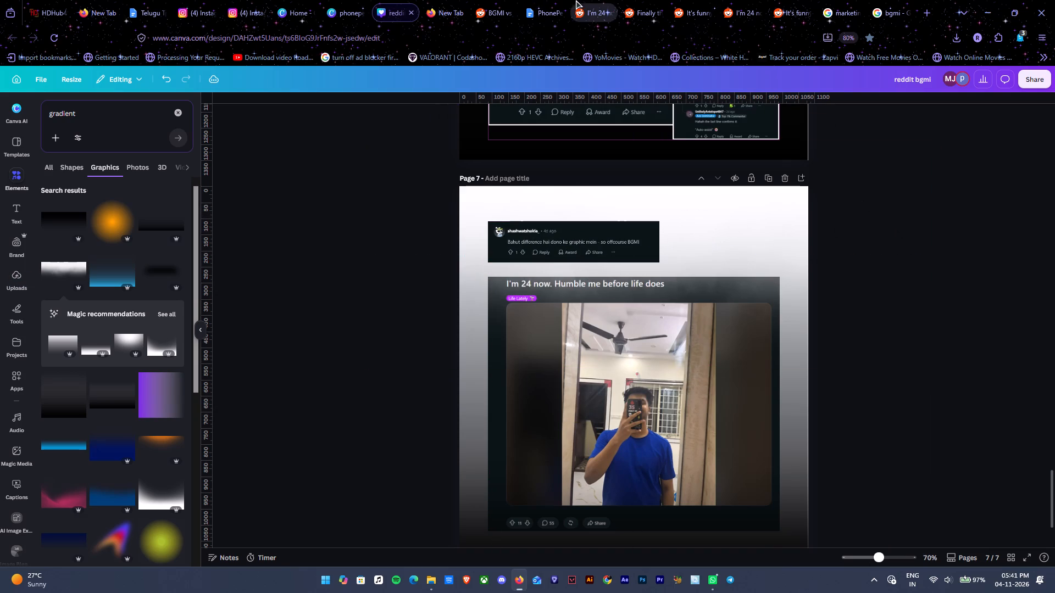
# Return to the open Reddit threads and look through the comments, mainly in "Finally thinking of getting into mobile gaming", for more to capture.
pyautogui.click(636, 0)
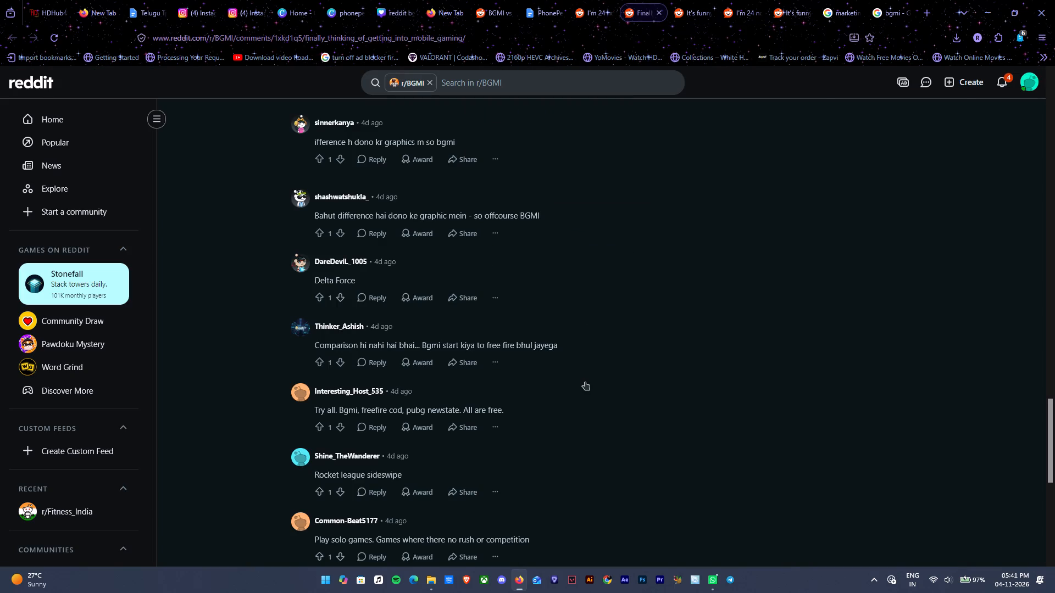
pyautogui.scroll(-3, 585, 382)
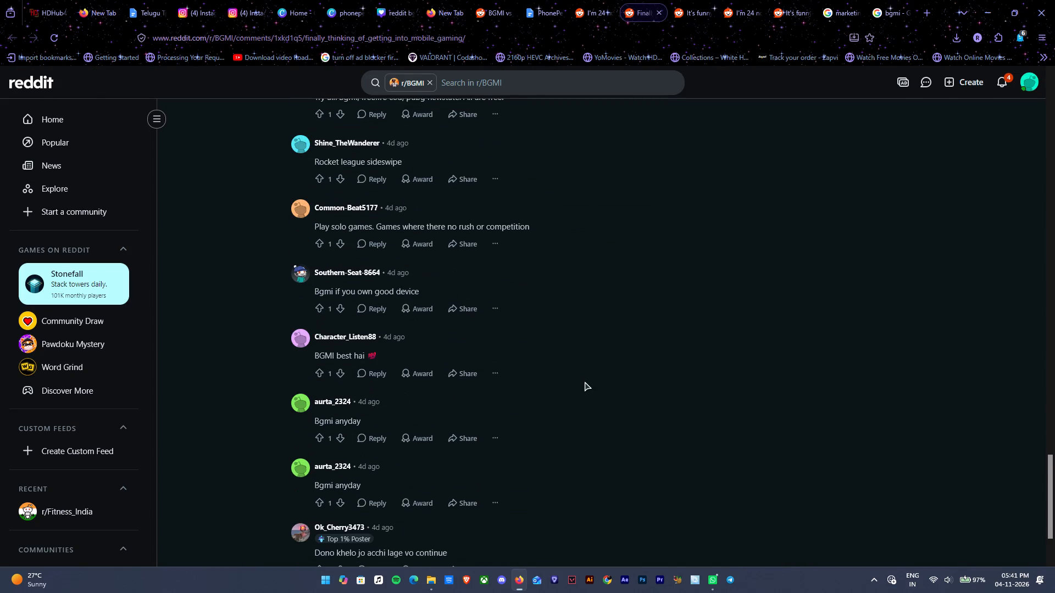
pyautogui.scroll(1, 585, 382)
pyautogui.scroll(-2, 585, 382)
pyautogui.scroll(6, 585, 382)
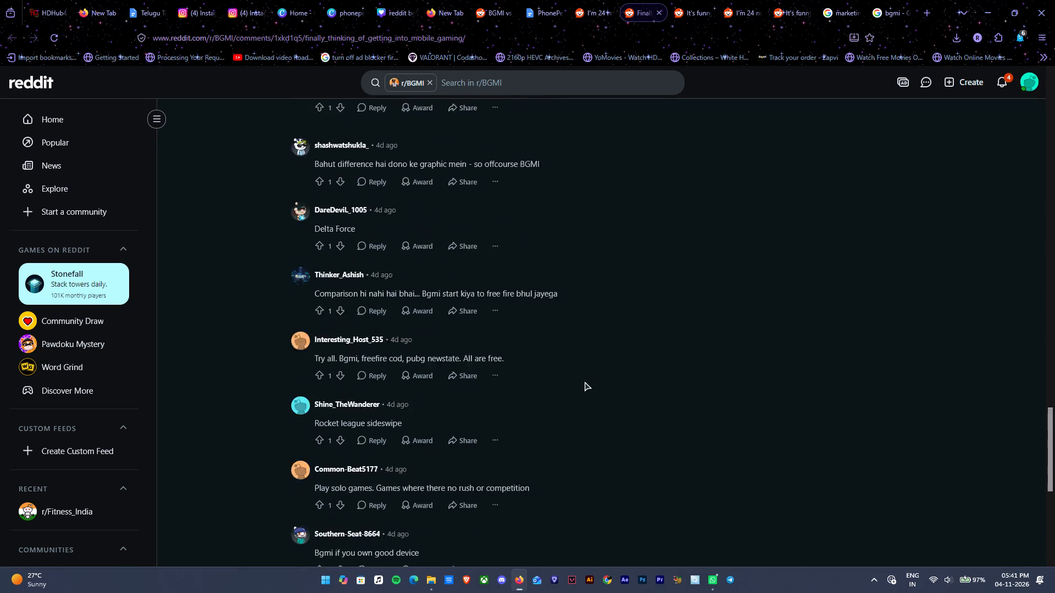
pyautogui.click(601, 0)
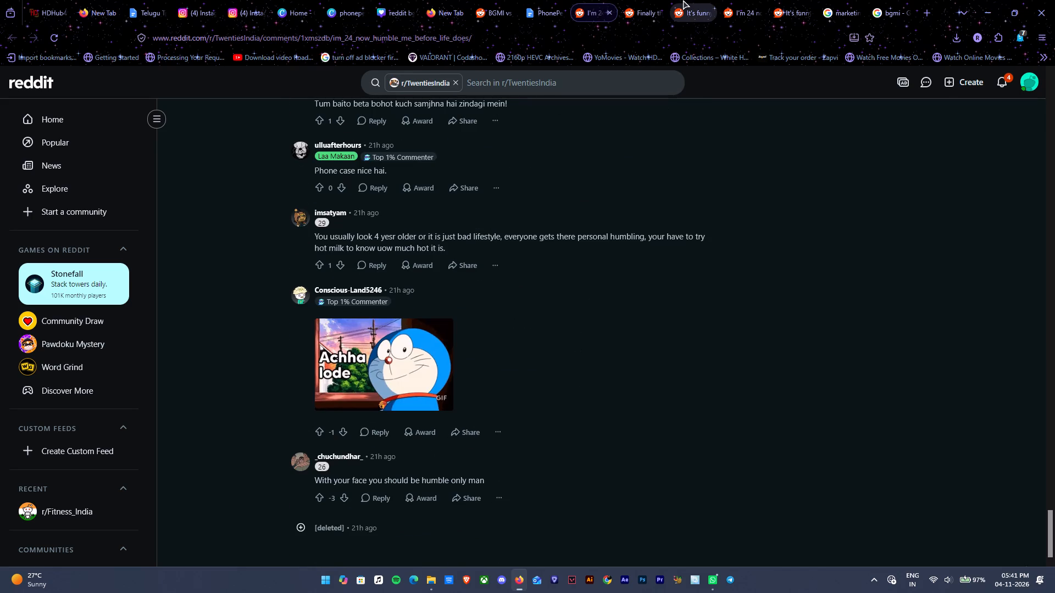
pyautogui.click(682, 0)
pyautogui.scroll(-4, 578, 325)
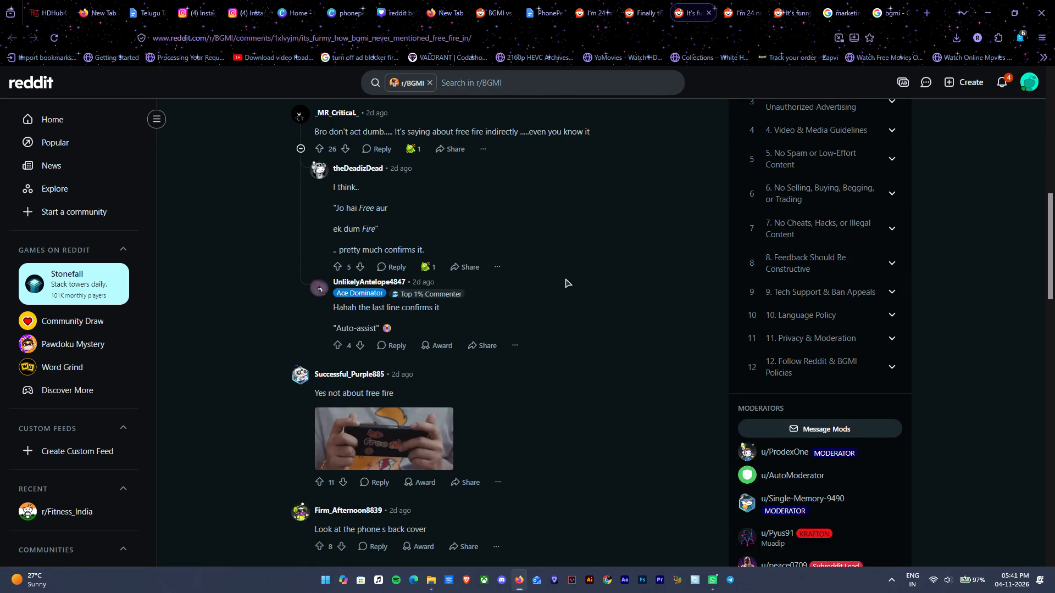
pyautogui.click(647, 0)
pyautogui.scroll(2, 518, 275)
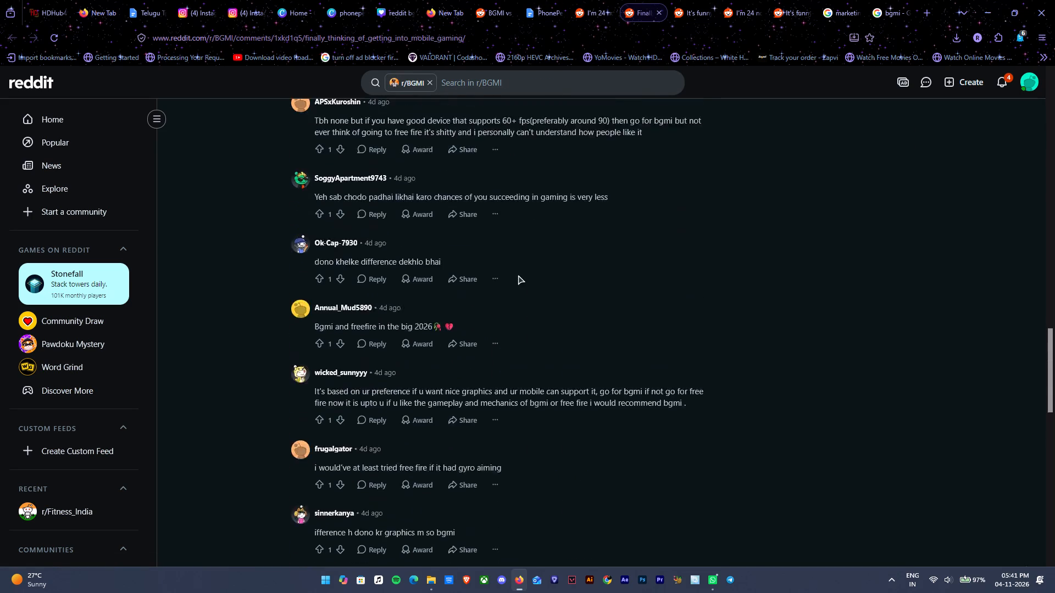
pyautogui.scroll(4, 518, 275)
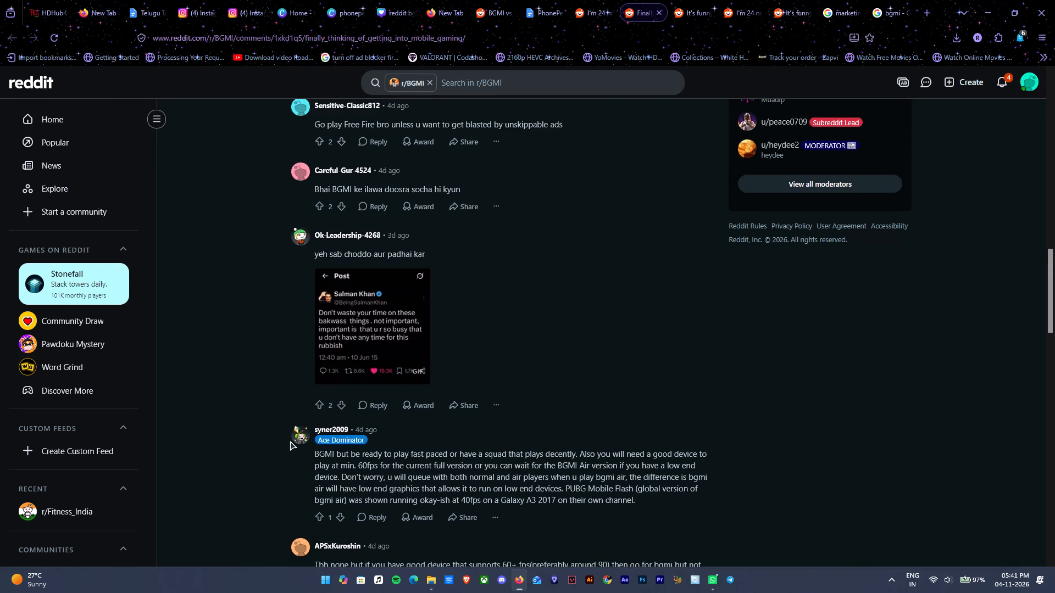
pyautogui.scroll(3, 290, 441)
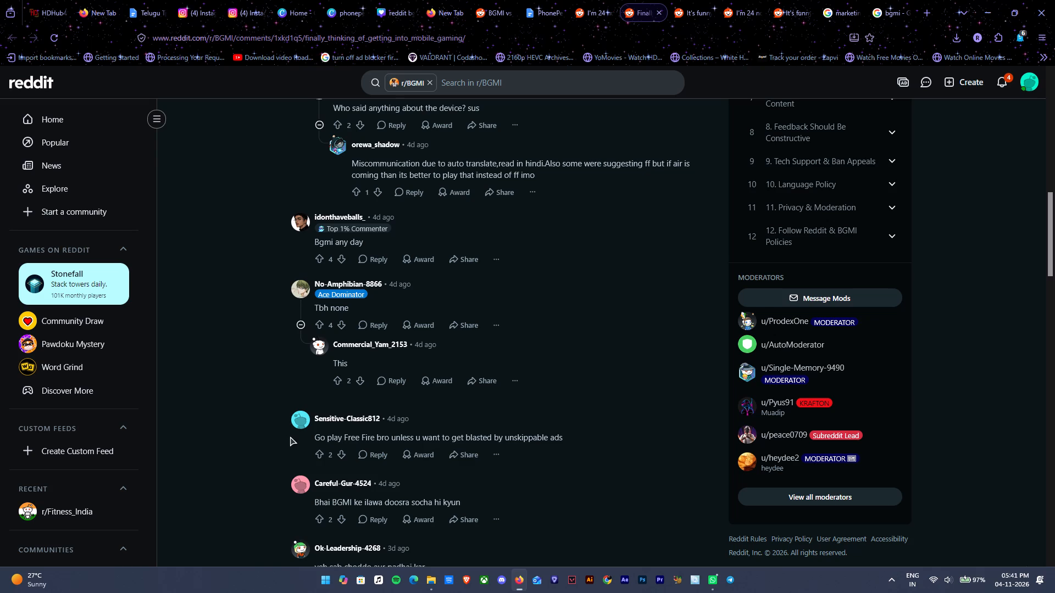
pyautogui.scroll(1, 290, 437)
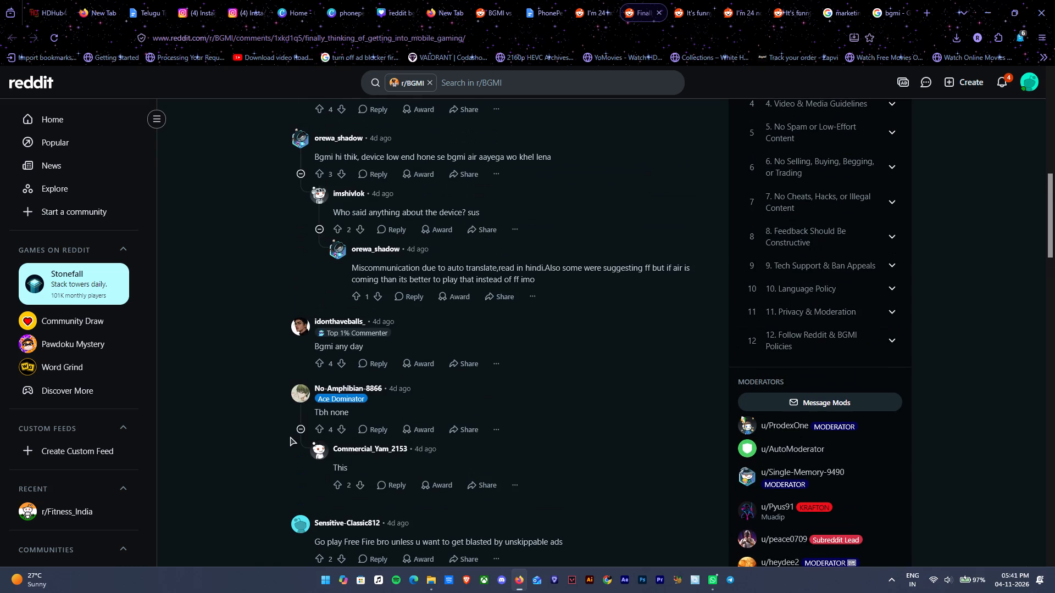
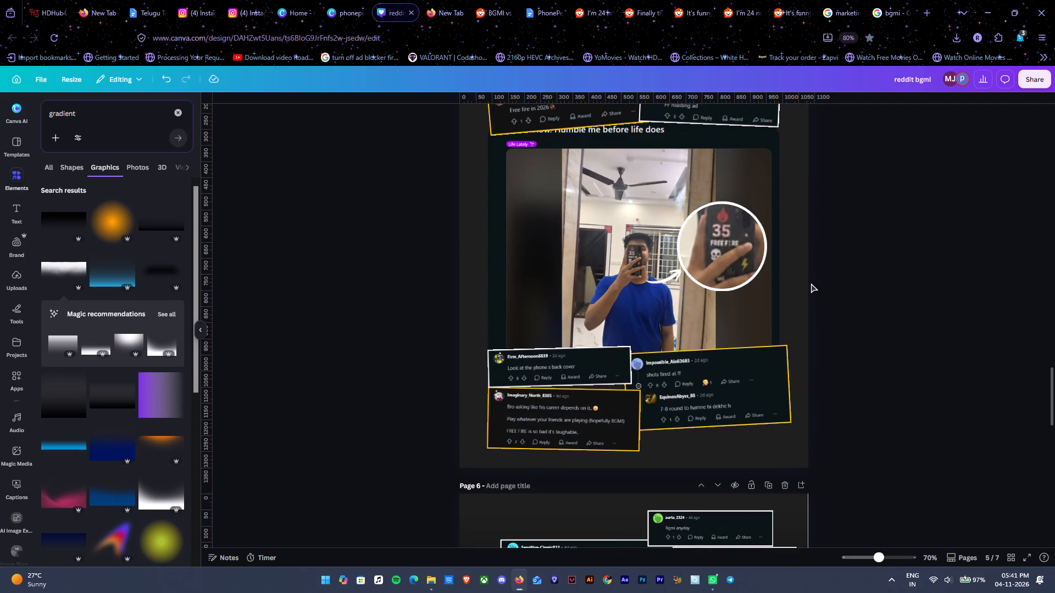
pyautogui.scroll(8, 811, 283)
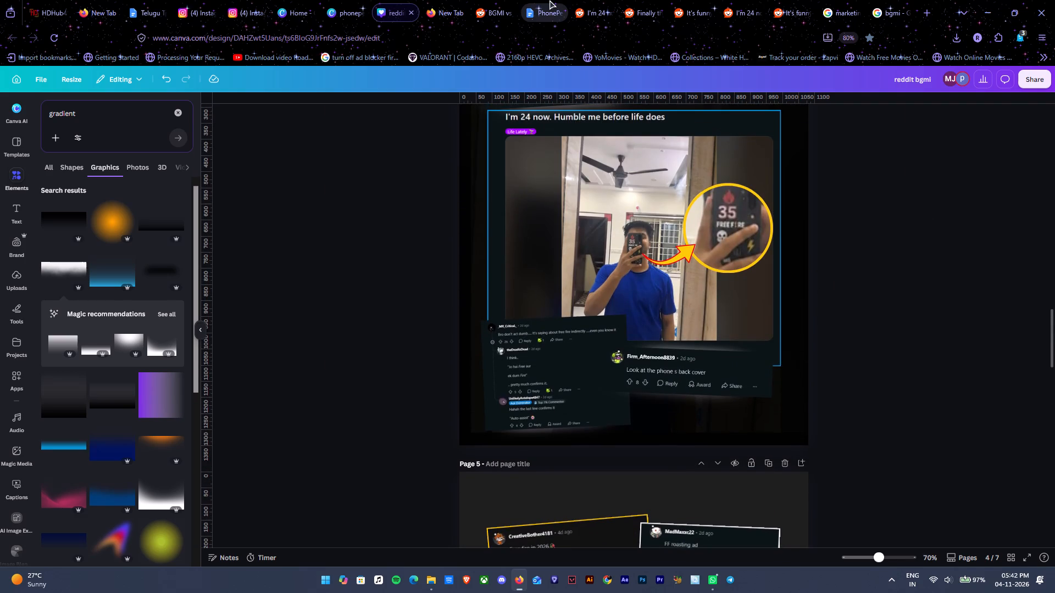
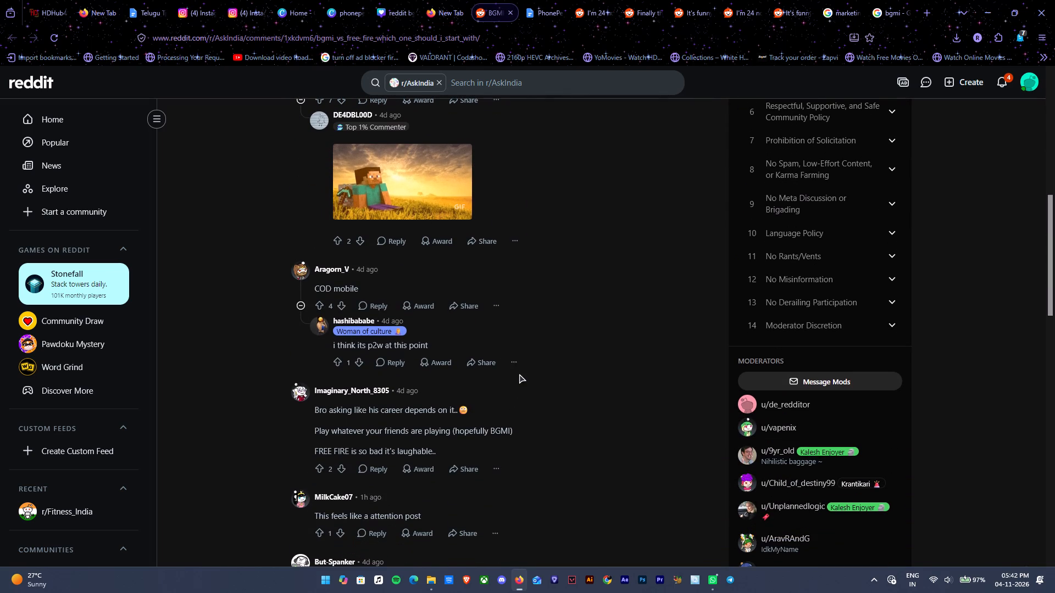
# Switch to the reddit bgmi Canva design and copy page 3's comment screenshot beginning "Bro asking like his career depends on it".
pyautogui.click(388, 0)
pyautogui.scroll(4, 615, 313)
pyautogui.scroll(-4, 615, 313)
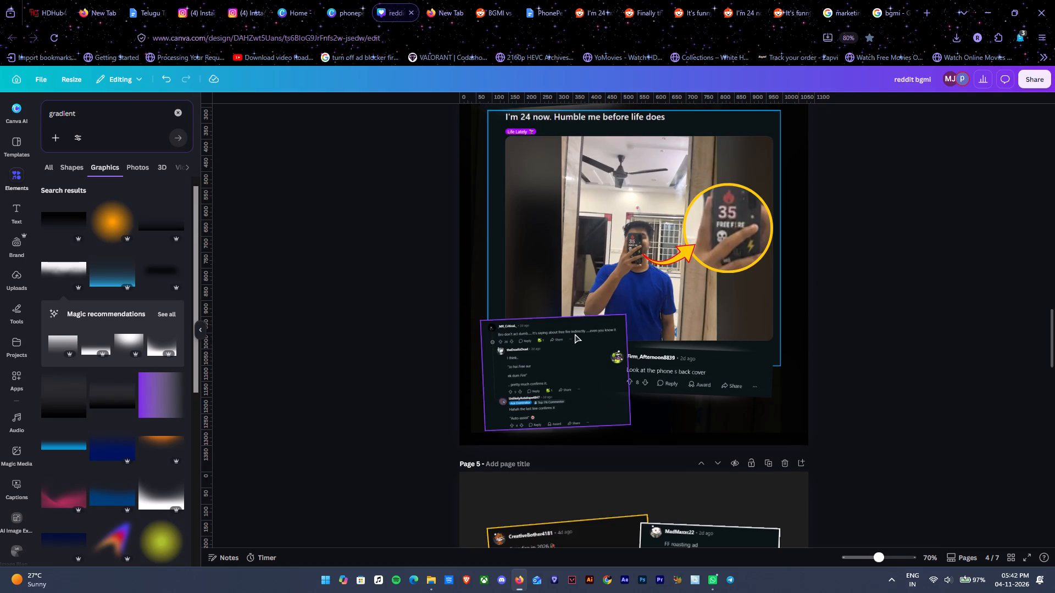
pyautogui.scroll(4, 575, 334)
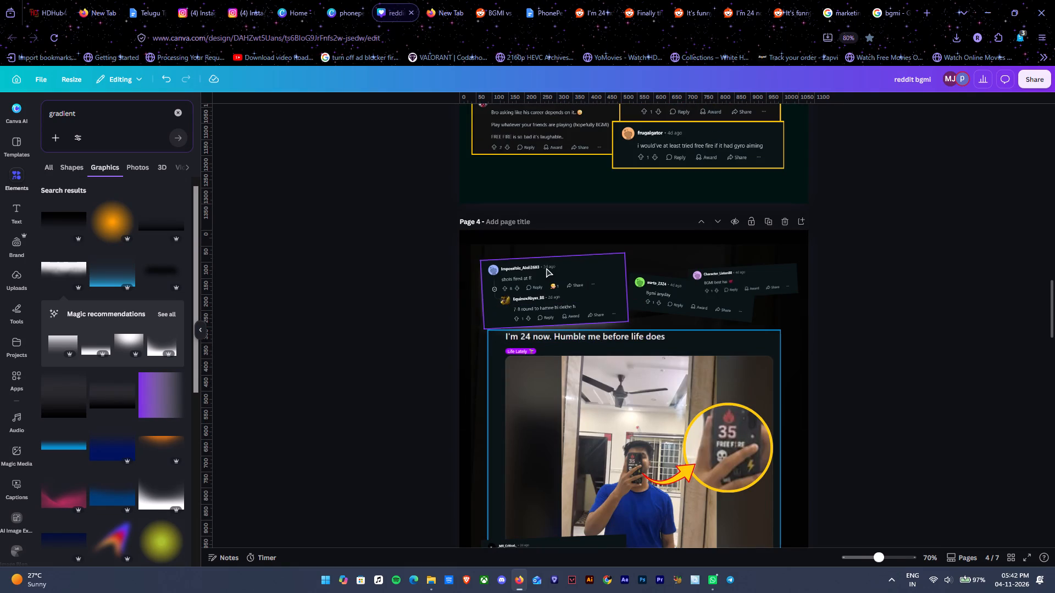
pyautogui.click(546, 268)
pyautogui.scroll(5, 546, 268)
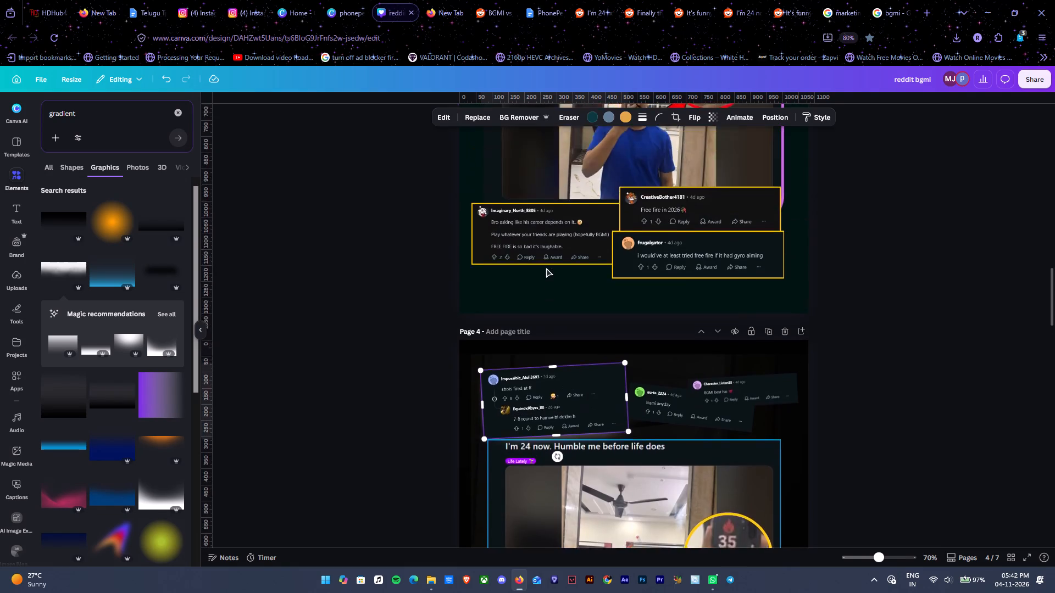
pyautogui.scroll(8, 546, 268)
pyautogui.scroll(-5, 546, 268)
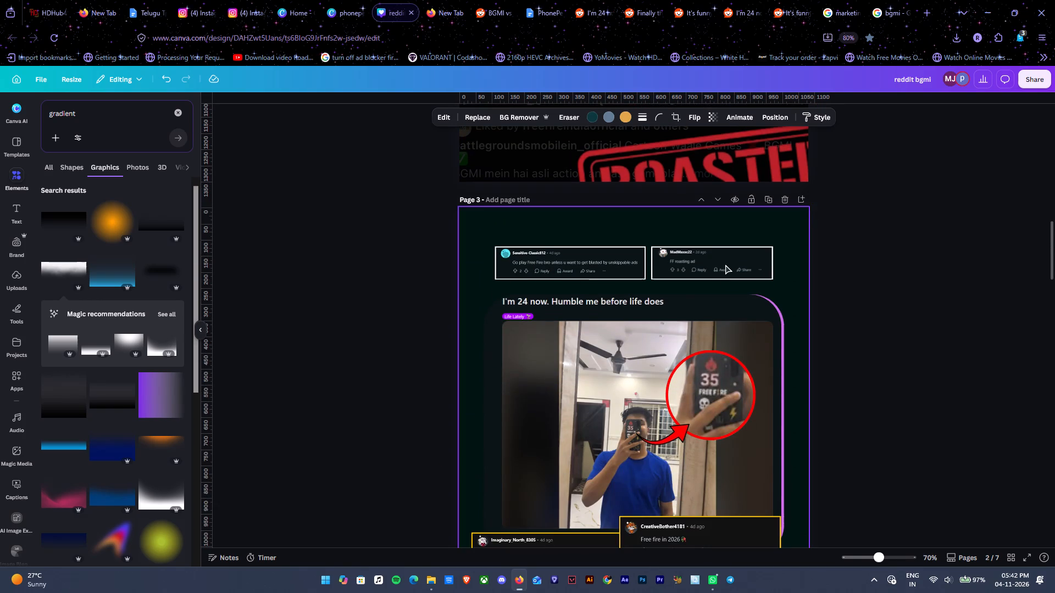
pyautogui.scroll(-2, 728, 262)
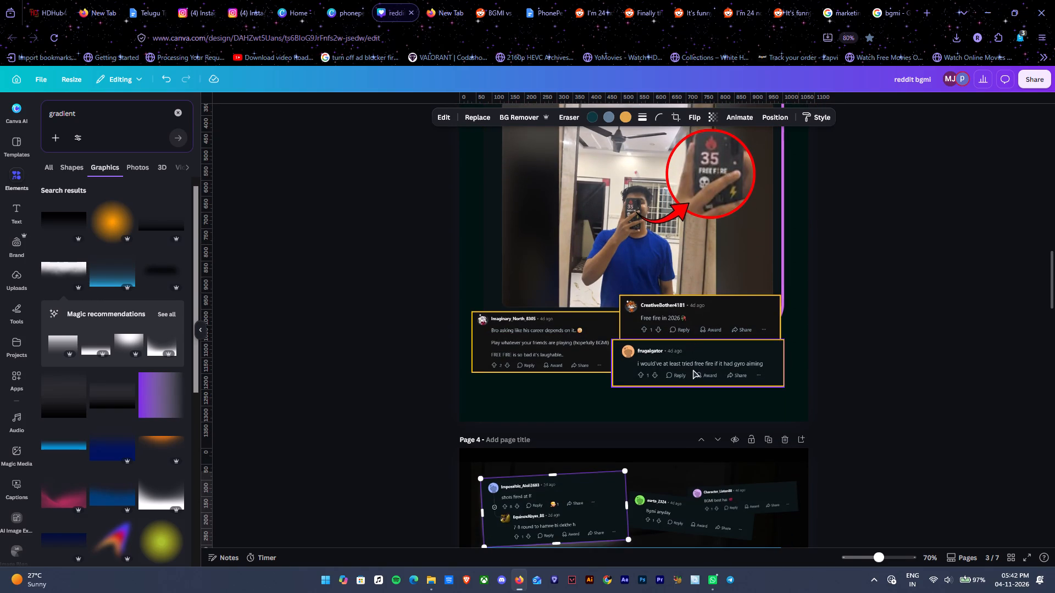
pyautogui.click(692, 369)
pyautogui.click(554, 344)
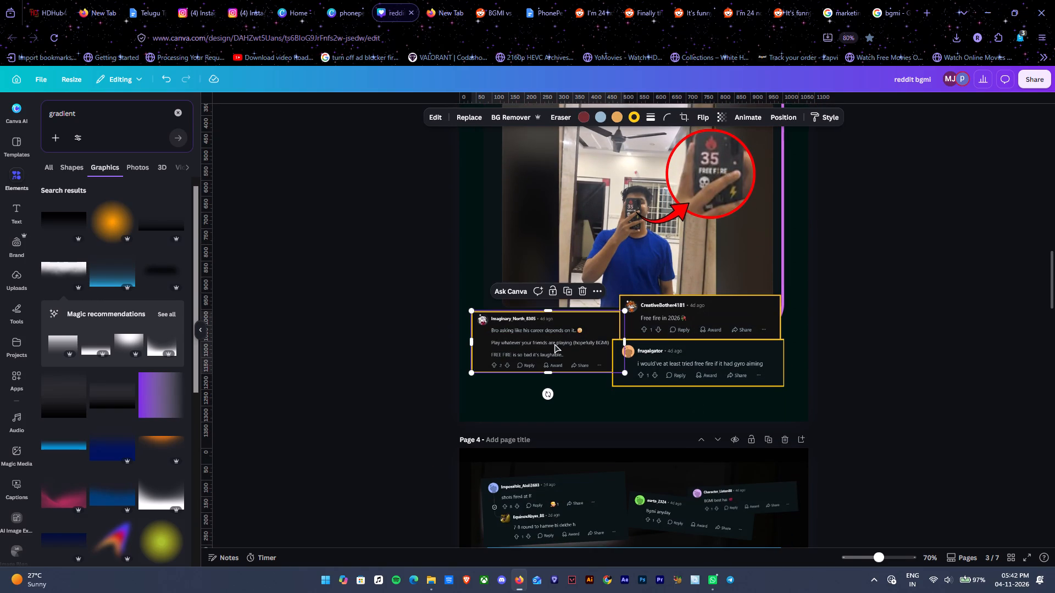
pyautogui.hotkey('ctrl', 'c')
# Paste the copied comment screenshot onto page 7 and place it just below the mirror selfie post.
pyautogui.scroll(-16, 554, 343)
pyautogui.scroll(1, 554, 340)
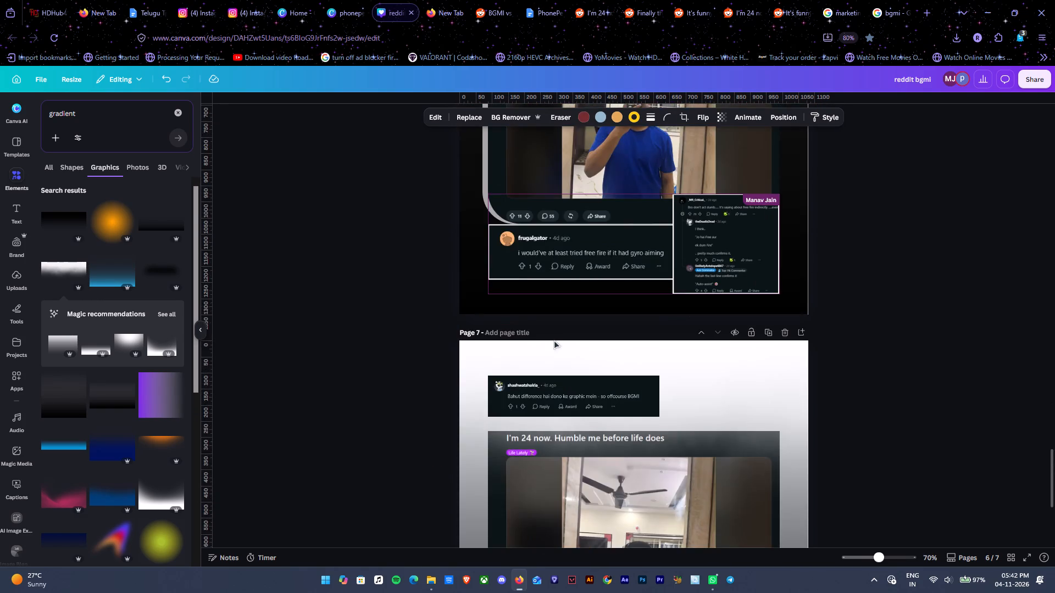
pyautogui.scroll(10, 554, 340)
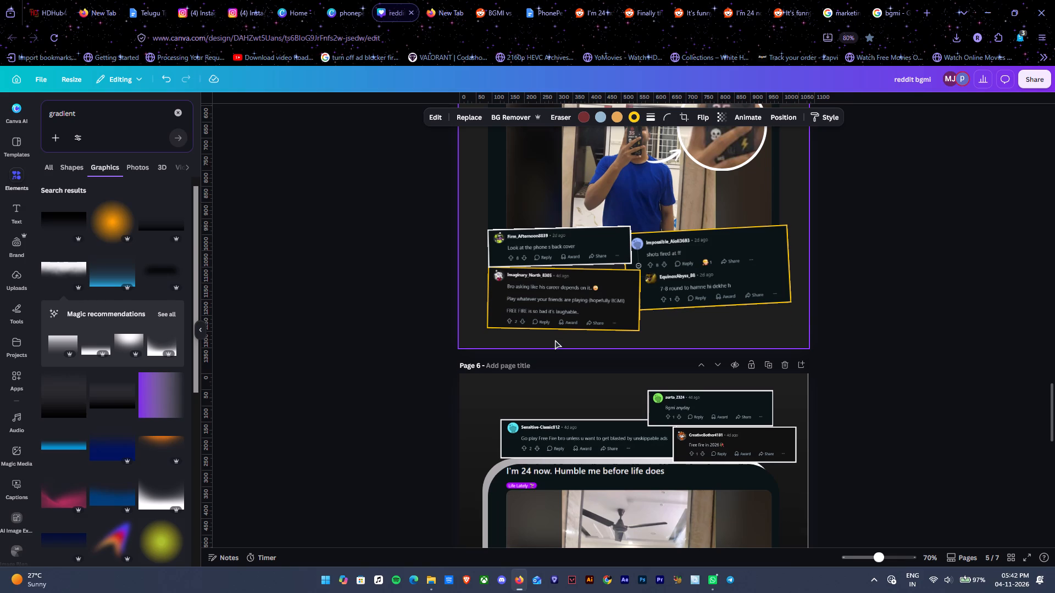
pyautogui.scroll(3, 555, 340)
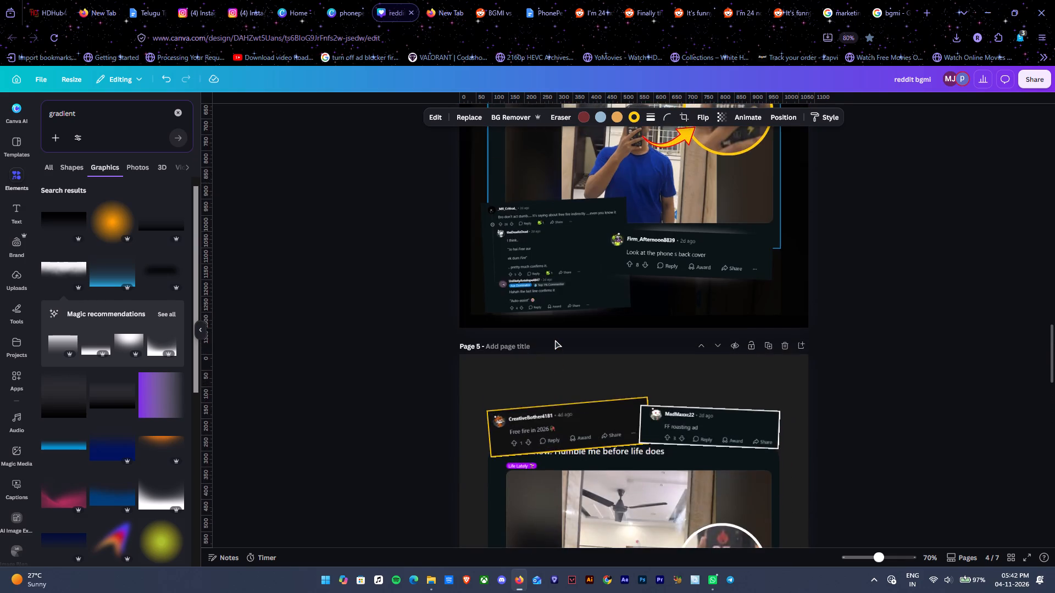
pyautogui.scroll(-9, 555, 340)
pyautogui.scroll(2, 555, 340)
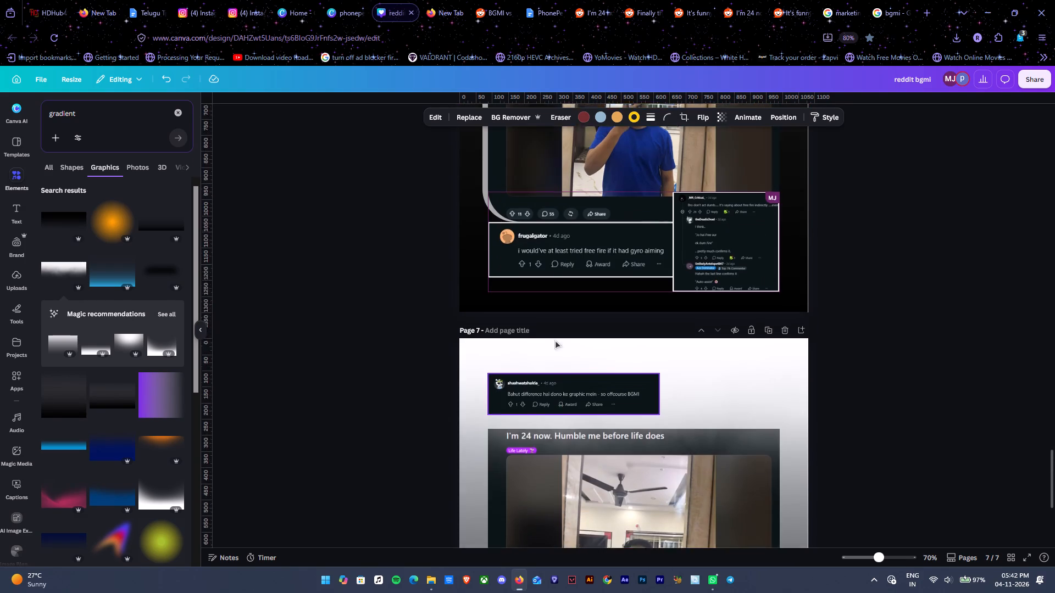
pyautogui.scroll(-5, 555, 340)
pyautogui.hotkey('ctrl', 'v')
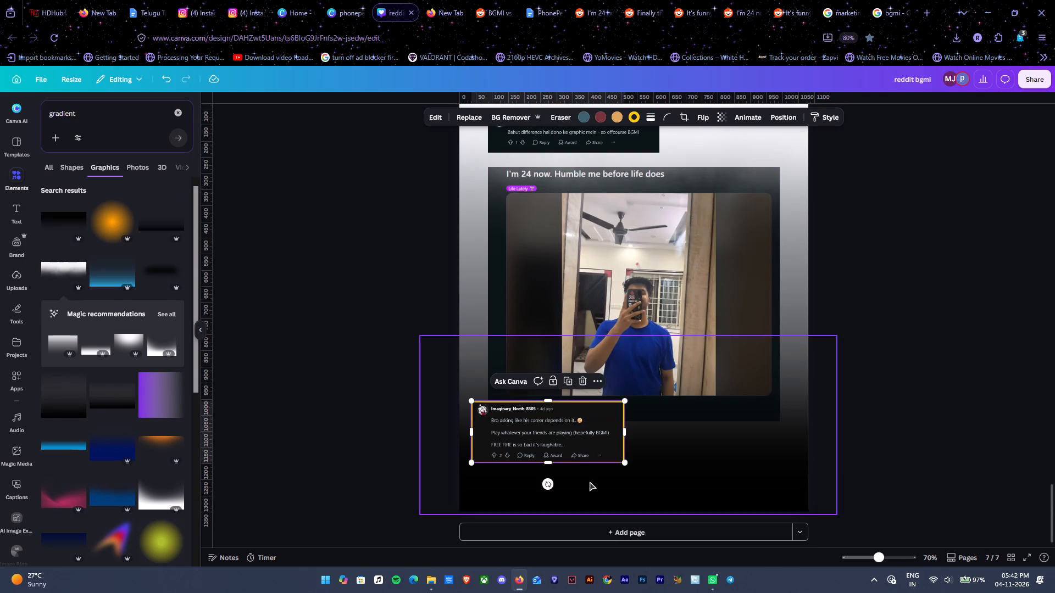
pyautogui.moveTo(580, 450); pyautogui.dragTo(604, 476)
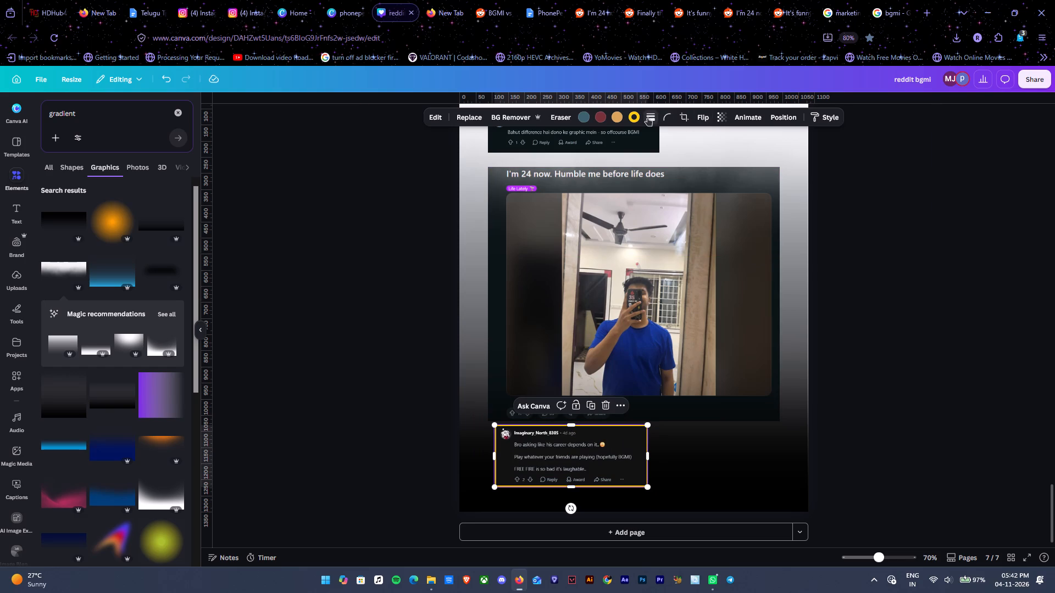
# Remove the yellow border from the pasted "Bro asking like his career depends on it" comment.
pyautogui.click(647, 117)
pyautogui.click(599, 142)
pyautogui.click(1015, 273)
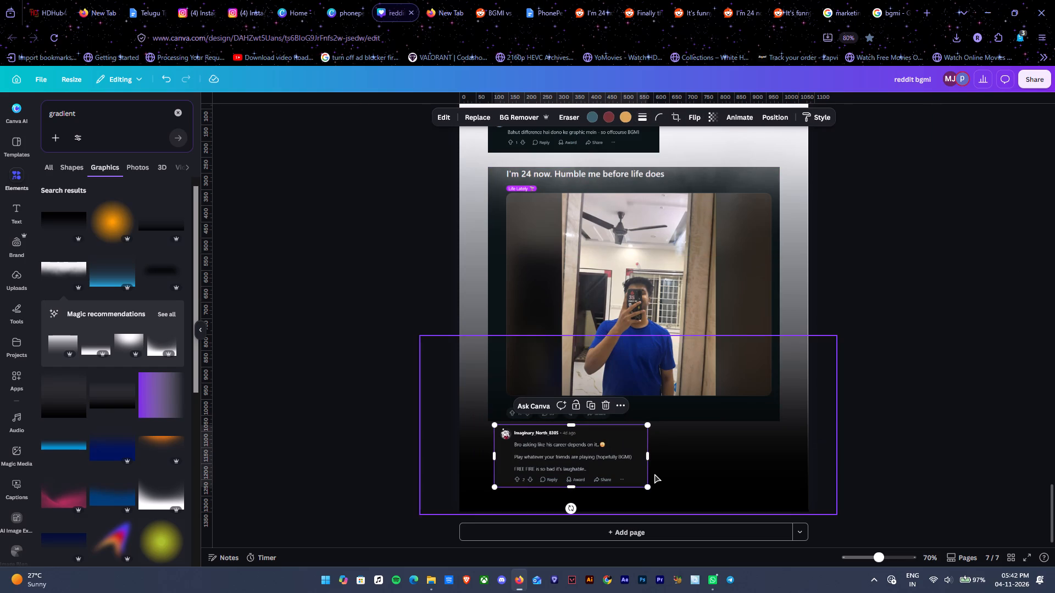
# Shrink the borderless "Bro asking like his career" comment slightly and place it over the post's upper-right corner on page 7.
pyautogui.moveTo(606, 462); pyautogui.dragTo(766, 161)
pyautogui.scroll(2, 767, 172)
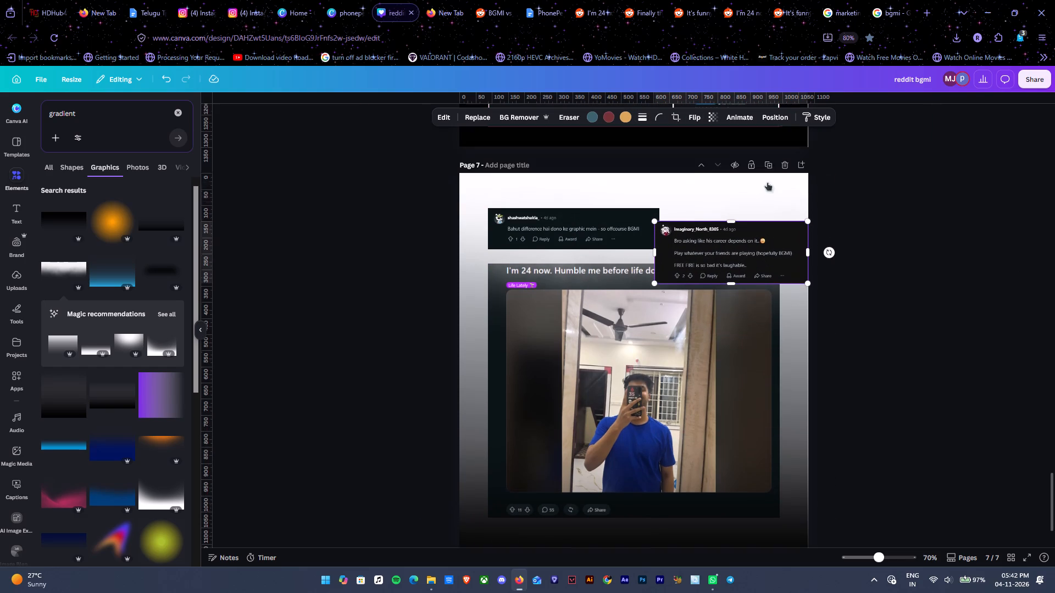
pyautogui.moveTo(745, 264); pyautogui.dragTo(749, 247)
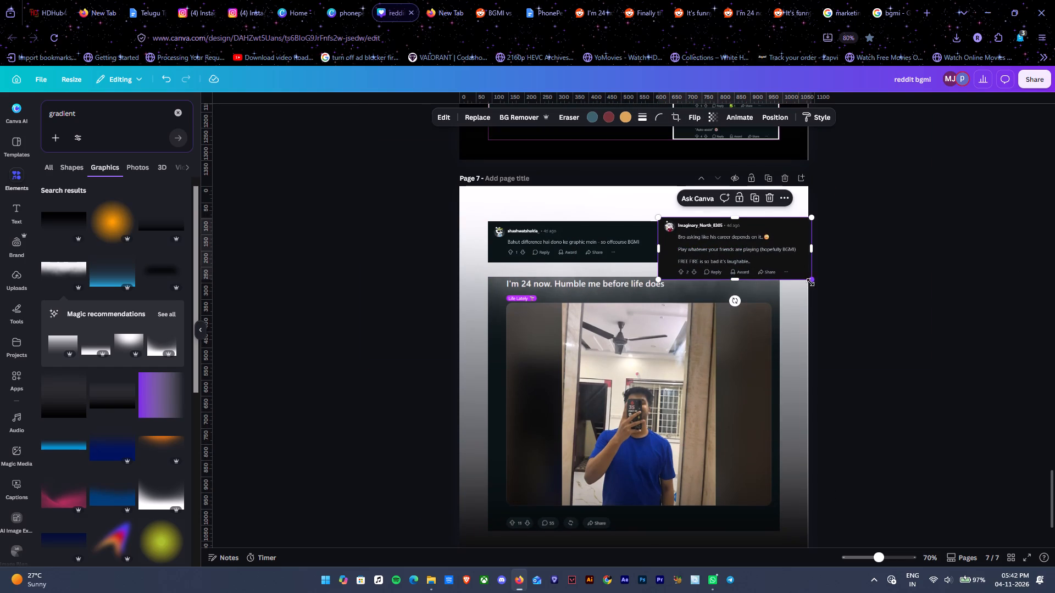
pyautogui.moveTo(810, 282); pyautogui.dragTo(791, 271)
pyautogui.moveTo(745, 240); pyautogui.dragTo(738, 247)
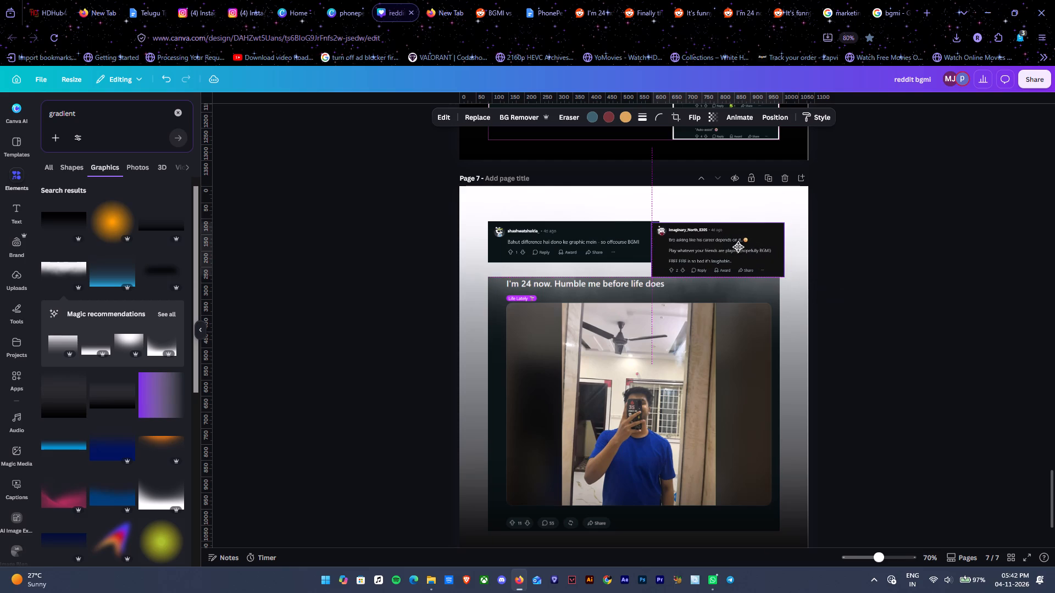
pyautogui.moveTo(738, 247); pyautogui.dragTo(753, 276)
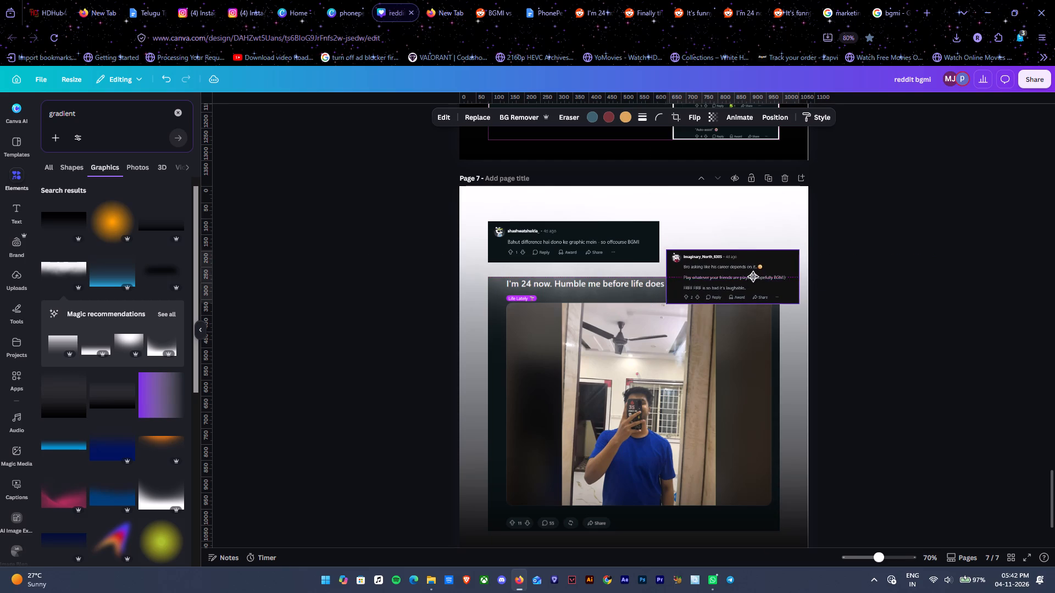
pyautogui.moveTo(753, 276); pyautogui.dragTo(756, 278)
pyautogui.click(877, 270)
# Nudge the "Bahut difference hai dono ke graphic mein" comment on page 7 slightly to the left.
pyautogui.click(587, 250)
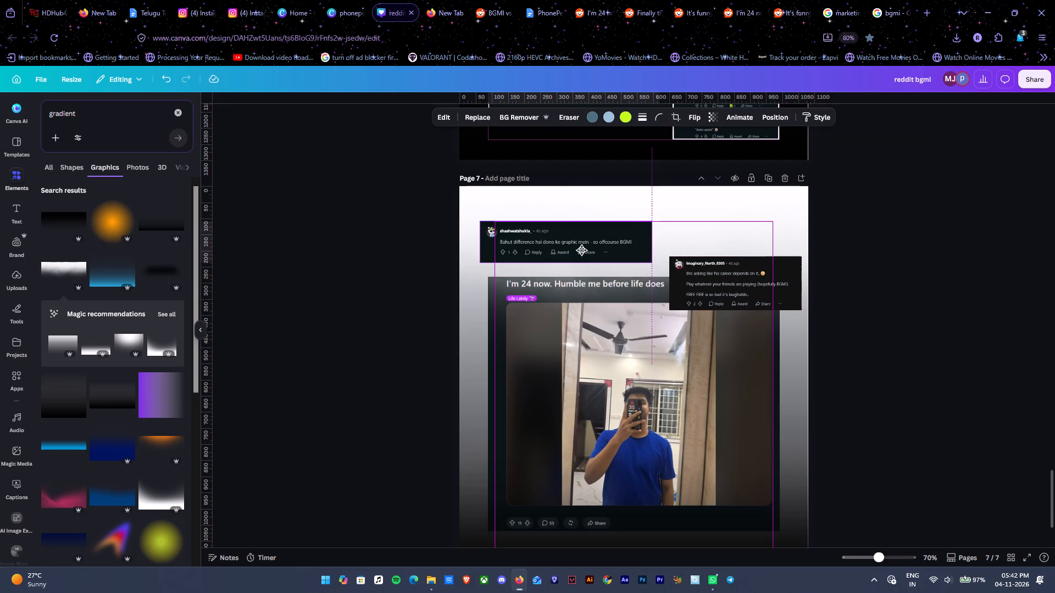
pyautogui.click(988, 247)
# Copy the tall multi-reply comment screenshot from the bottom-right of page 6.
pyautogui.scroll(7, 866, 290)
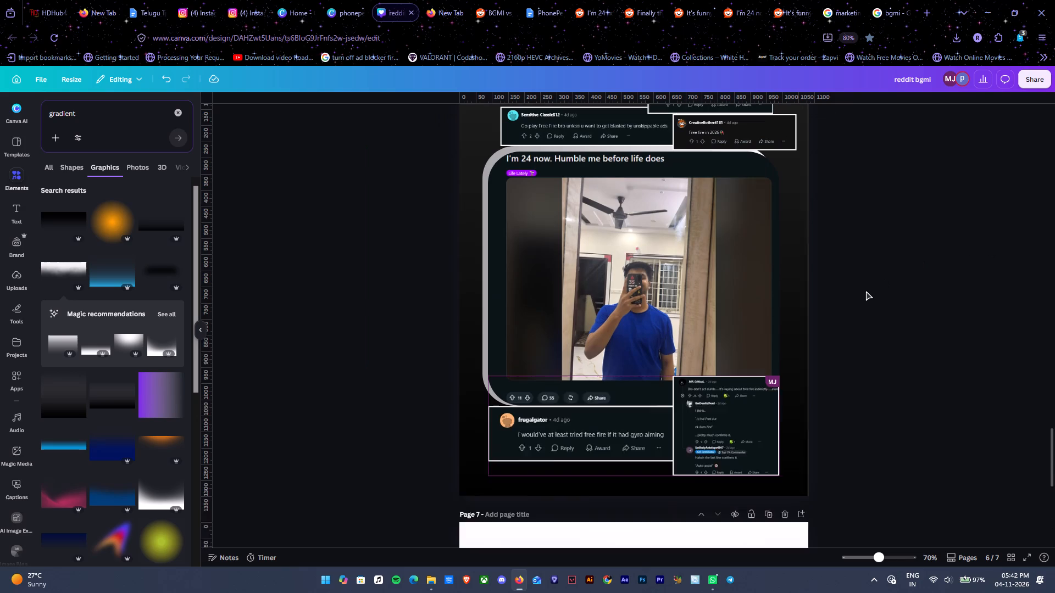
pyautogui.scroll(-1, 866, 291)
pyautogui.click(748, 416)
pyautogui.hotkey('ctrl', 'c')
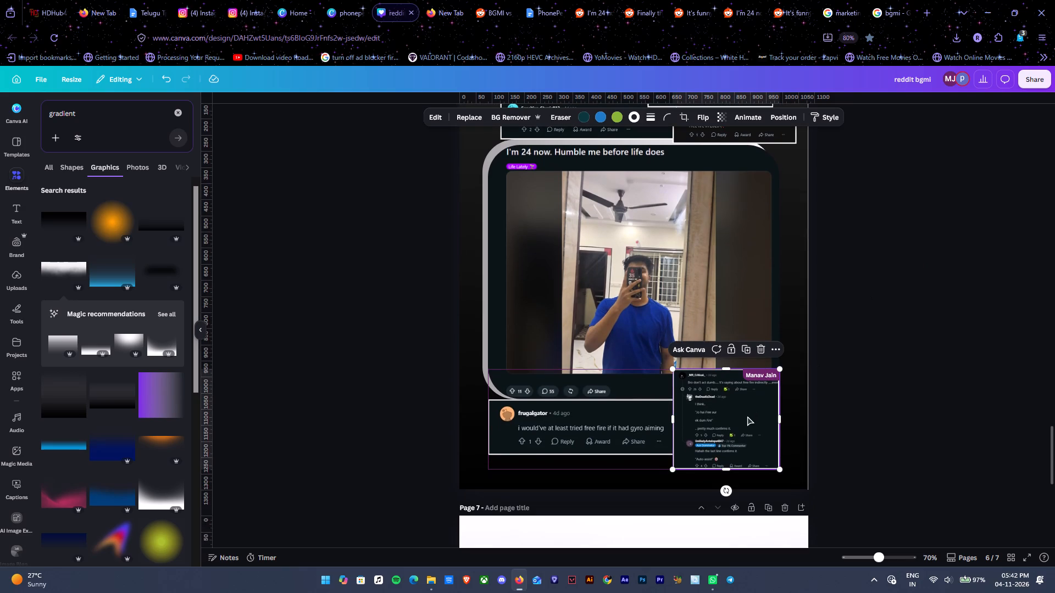
# Copy the tilted "Look at the phone s back cover" comment from page 4 and paste it onto page 7.
pyautogui.scroll(2, 747, 408)
pyautogui.scroll(-1, 737, 313)
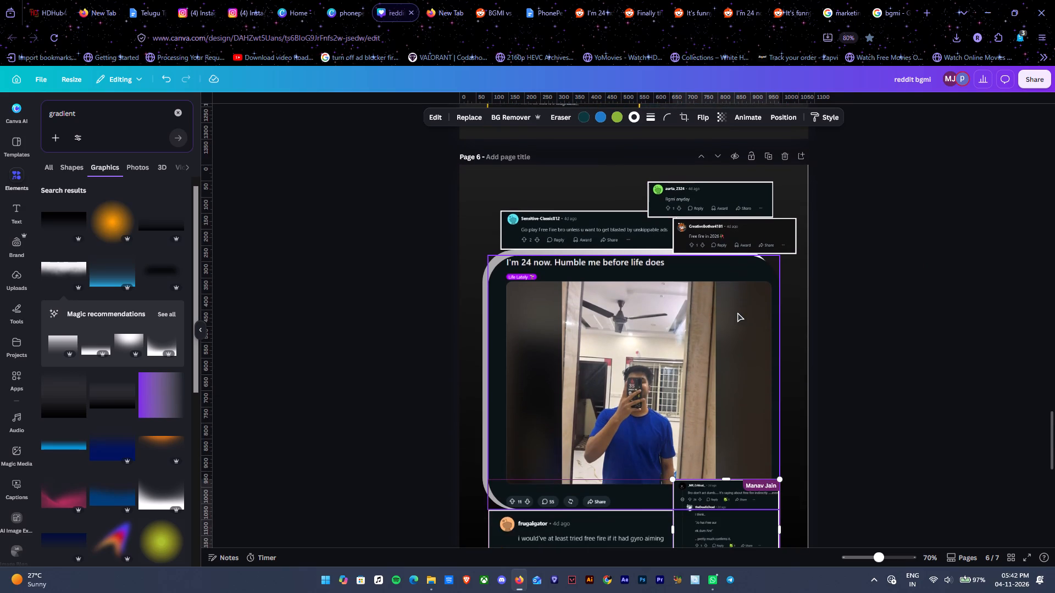
pyautogui.scroll(1, 737, 312)
pyautogui.click(709, 263)
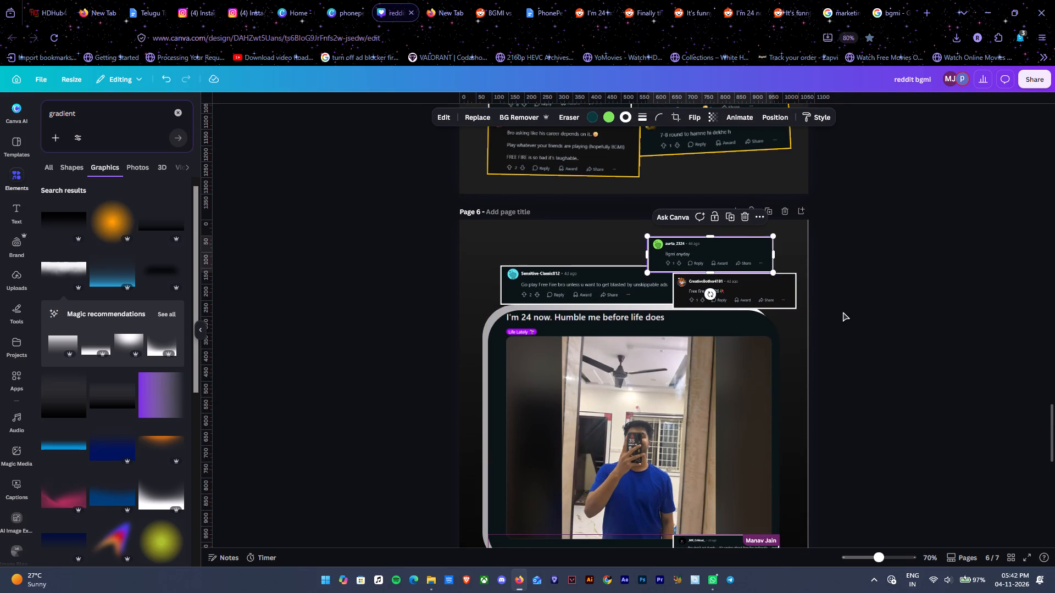
pyautogui.scroll(1, 843, 312)
pyautogui.scroll(-4, 843, 312)
pyautogui.scroll(9, 843, 312)
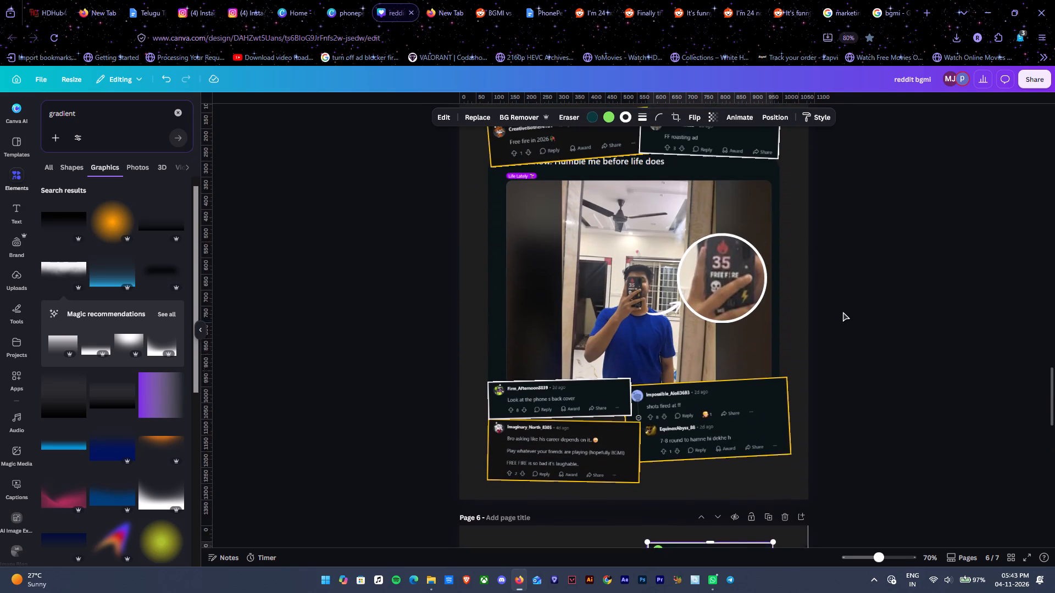
pyautogui.scroll(1, 831, 314)
pyautogui.scroll(3, 722, 225)
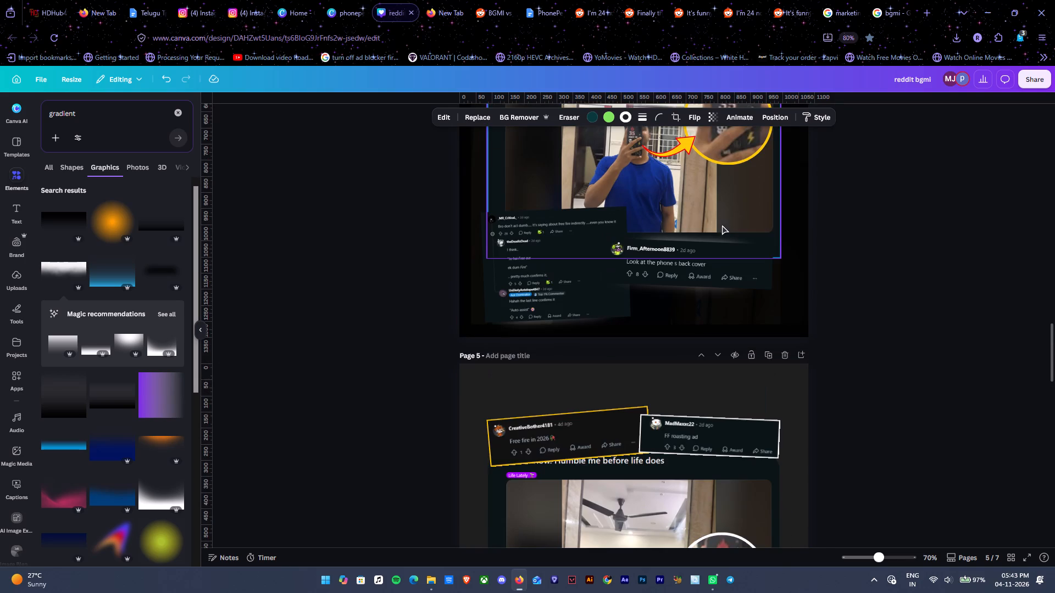
pyautogui.click(717, 268)
pyautogui.hotkey('ctrl', 'c')
pyautogui.scroll(-5, 717, 268)
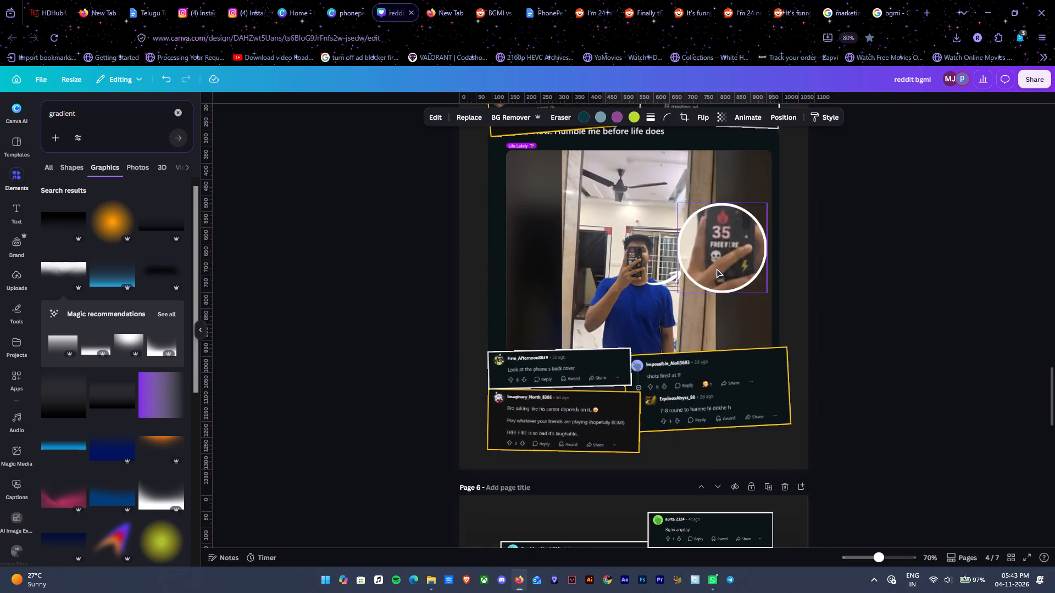
pyautogui.scroll(-17, 717, 268)
pyautogui.hotkey('ctrl', 'v')
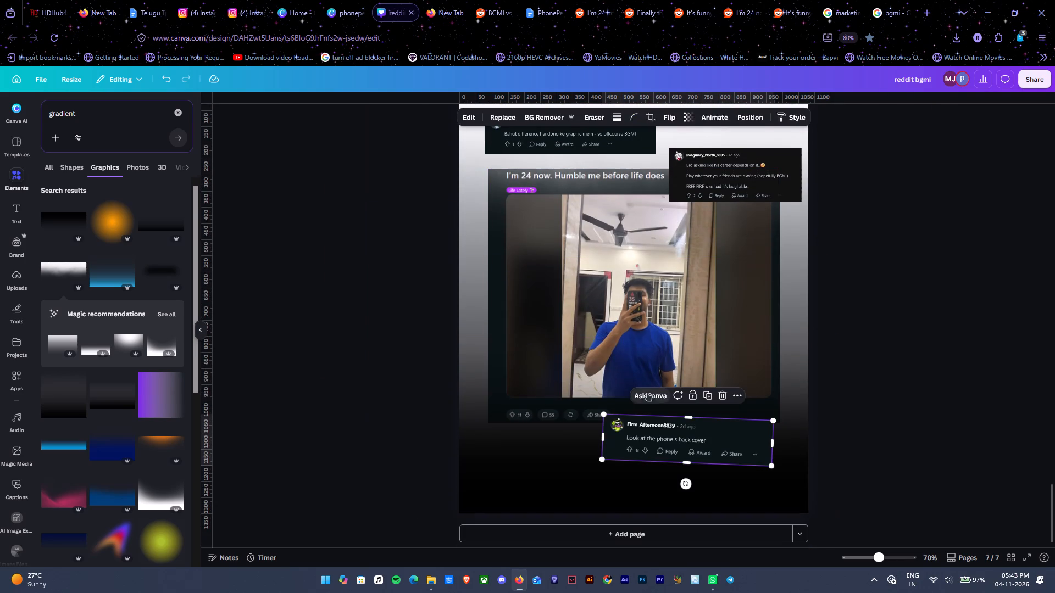
# Straighten the pasted "back cover" comment to 0° and move it over the post's lower-left edge on page 7.
pyautogui.click(686, 481)
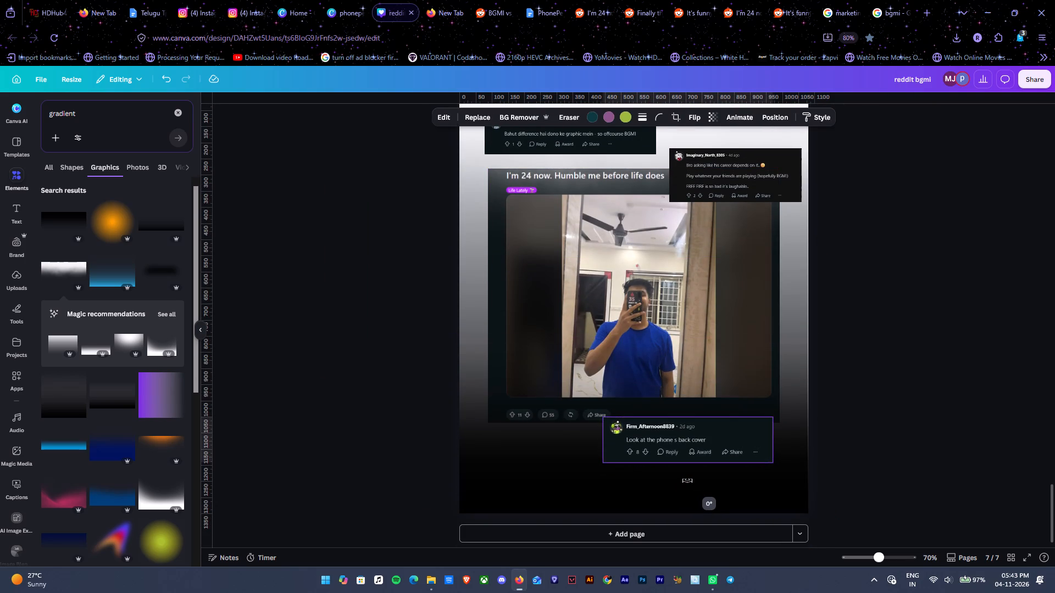
pyautogui.moveTo(706, 439); pyautogui.dragTo(596, 445)
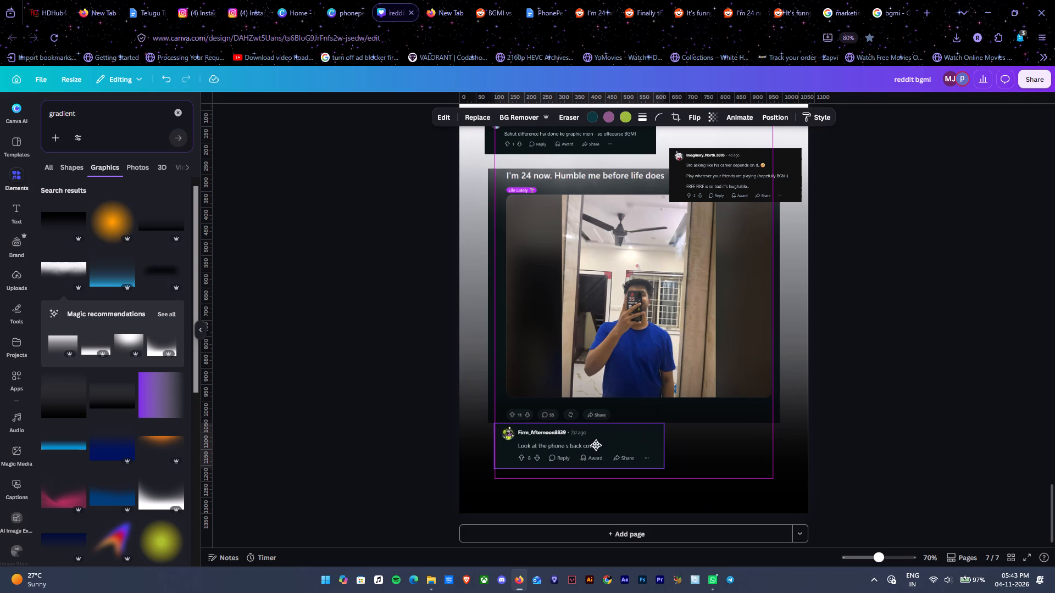
pyautogui.moveTo(596, 445); pyautogui.dragTo(596, 429)
pyautogui.click(1006, 358)
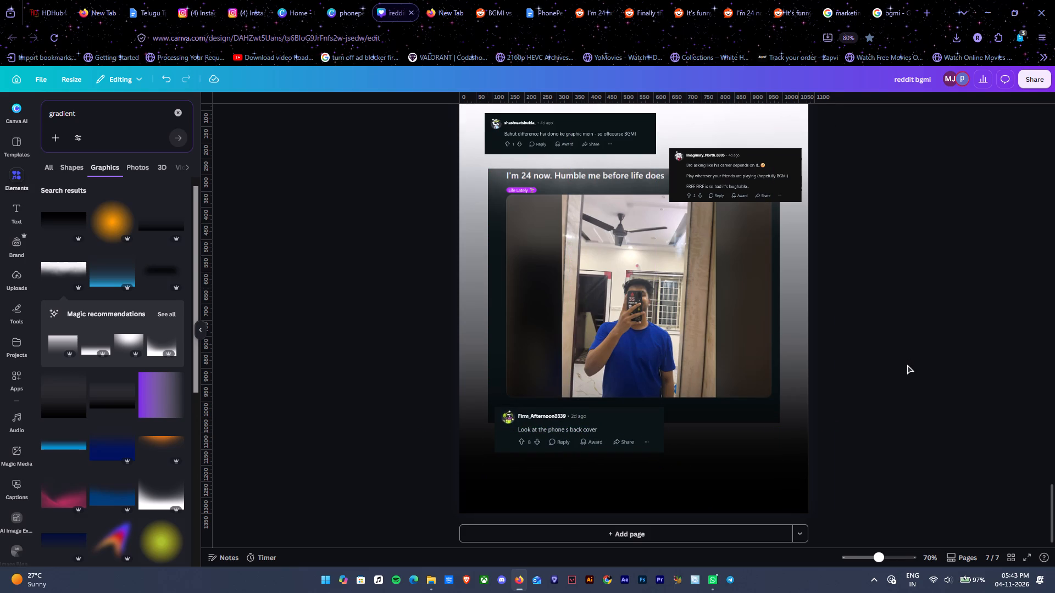
# Copy the white-outlined circular phone close-up from page 5 and paste it onto page 6.
pyautogui.scroll(12, 907, 365)
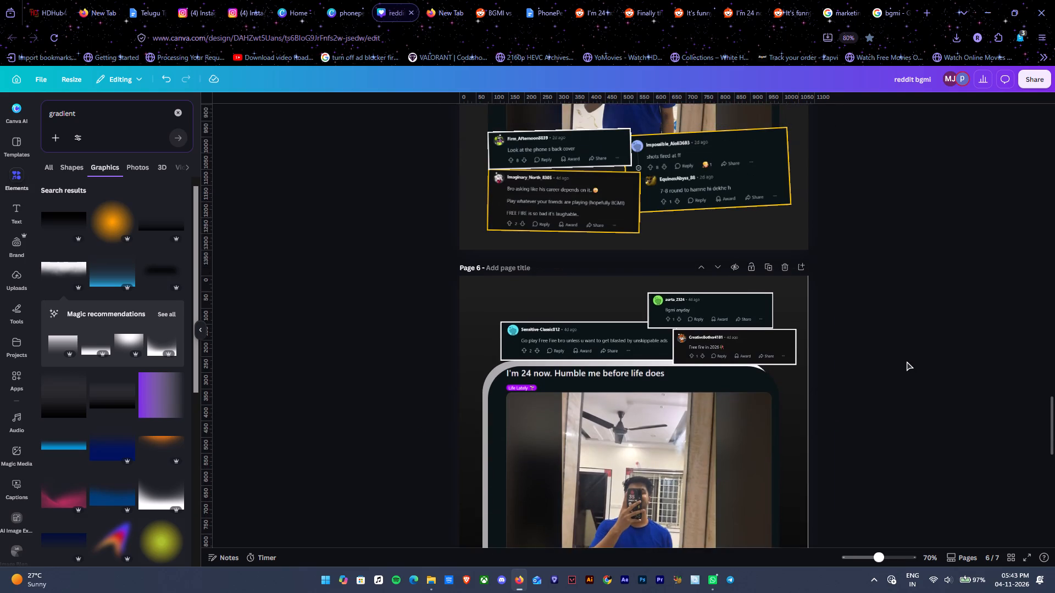
pyautogui.scroll(3, 907, 361)
pyautogui.click(711, 198)
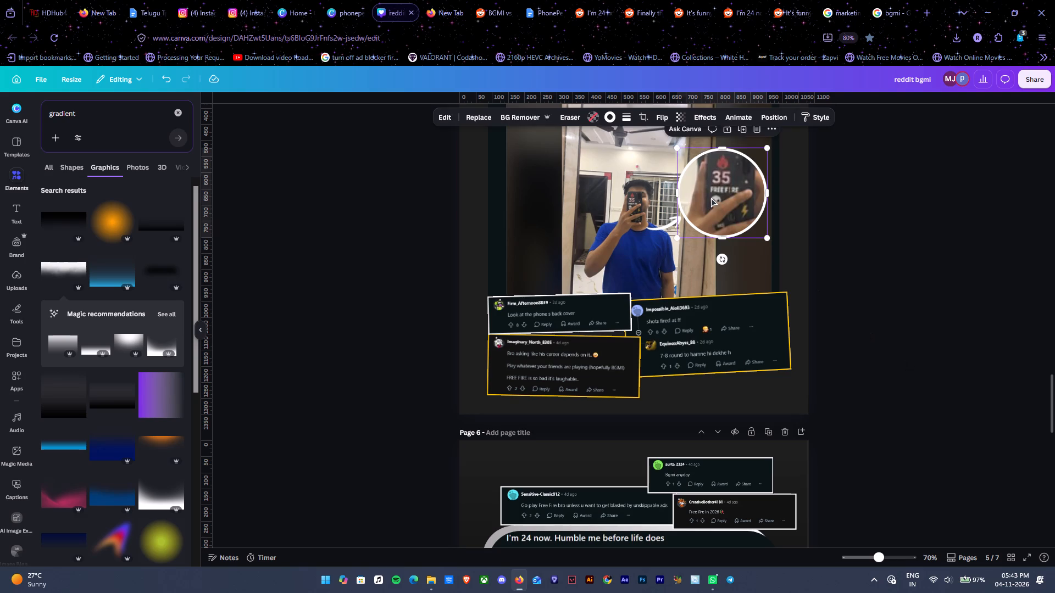
pyautogui.hotkey('ctrl', 'c')
pyautogui.scroll(-5, 715, 315)
pyautogui.hotkey('ctrl', 'v')
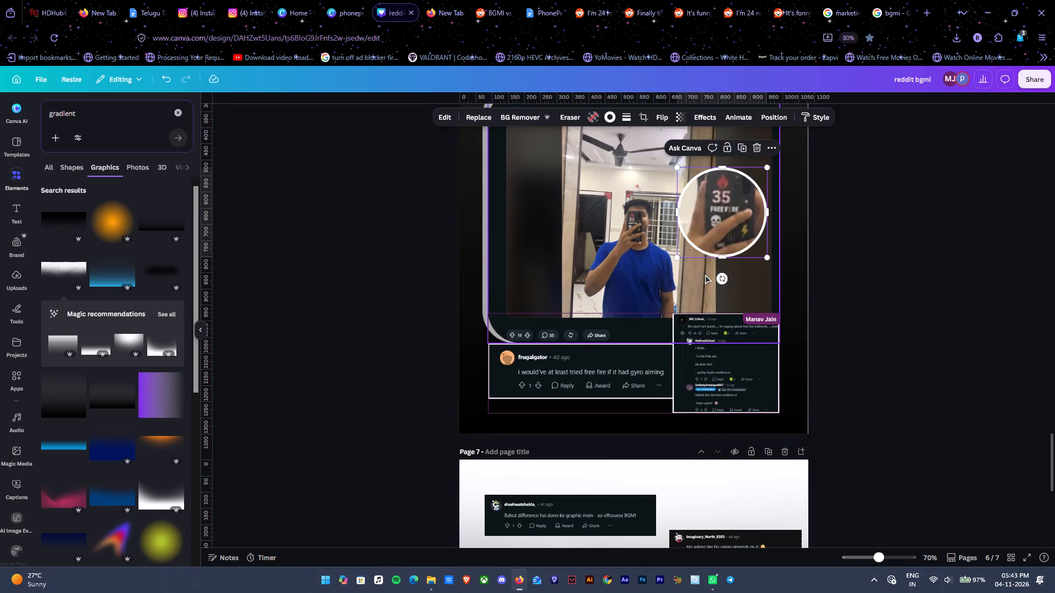
# Enlarge the circular phone close-up on page 6 and position it overlapping the right edge of the mirror selfie.
pyautogui.scroll(2, 709, 277)
pyautogui.moveTo(677, 368); pyautogui.dragTo(672, 376)
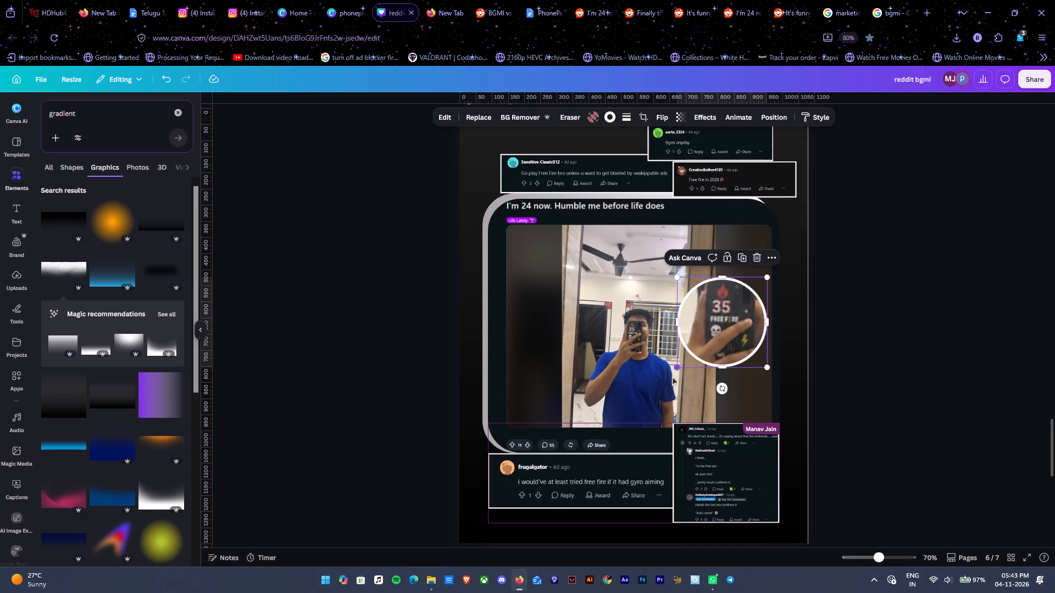
pyautogui.moveTo(672, 376); pyautogui.dragTo(647, 417)
pyautogui.moveTo(693, 362); pyautogui.dragTo(718, 347)
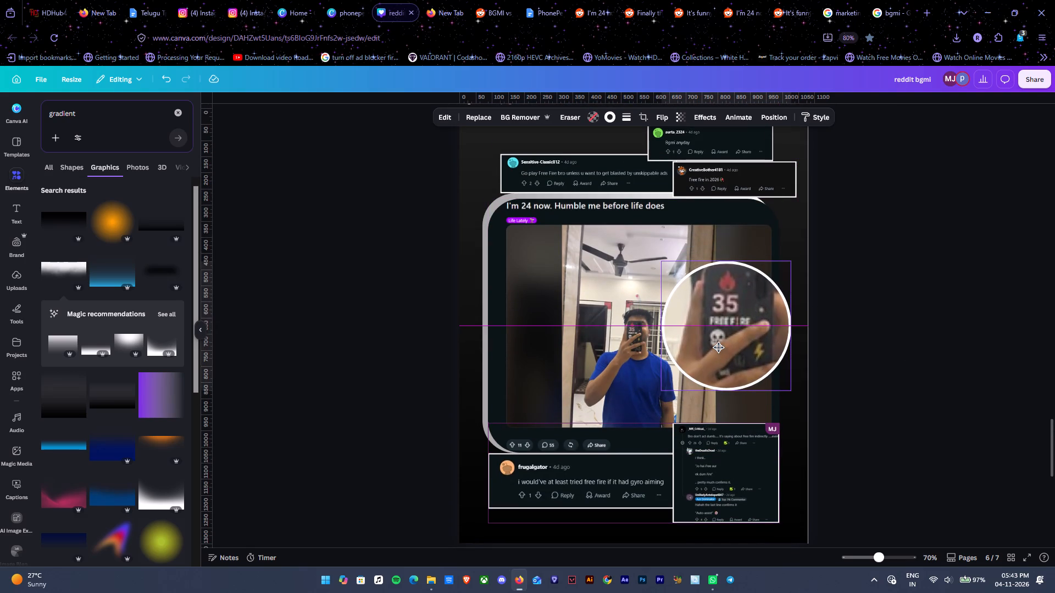
pyautogui.moveTo(718, 347); pyautogui.dragTo(721, 347)
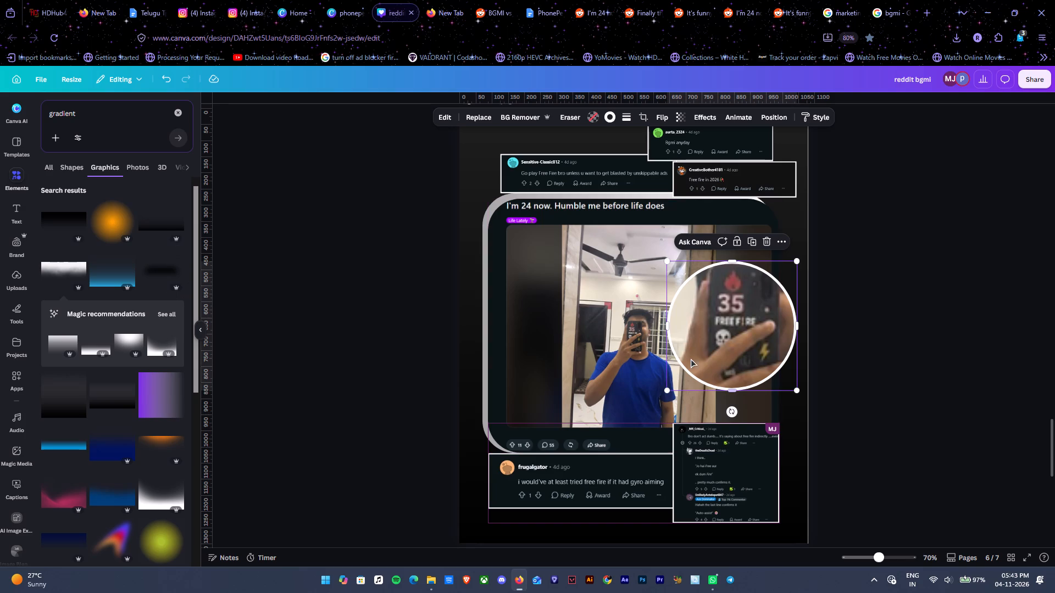
# Copy the circular phone close-up from page 6, paste it onto page 7 and place it overlapping the mirror selfie's left edge.
pyautogui.hotkey('ctrl', 'c')
pyautogui.scroll(-7, 692, 357)
pyautogui.hotkey('ctrl', 'v')
pyautogui.moveTo(738, 306); pyautogui.dragTo(707, 305)
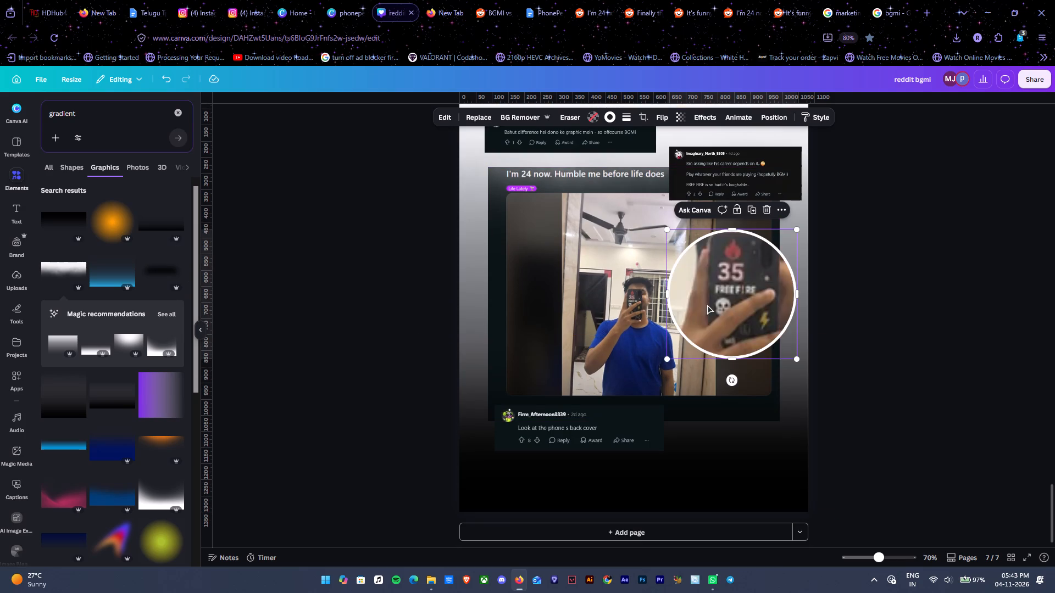
pyautogui.moveTo(707, 305); pyautogui.dragTo(541, 298)
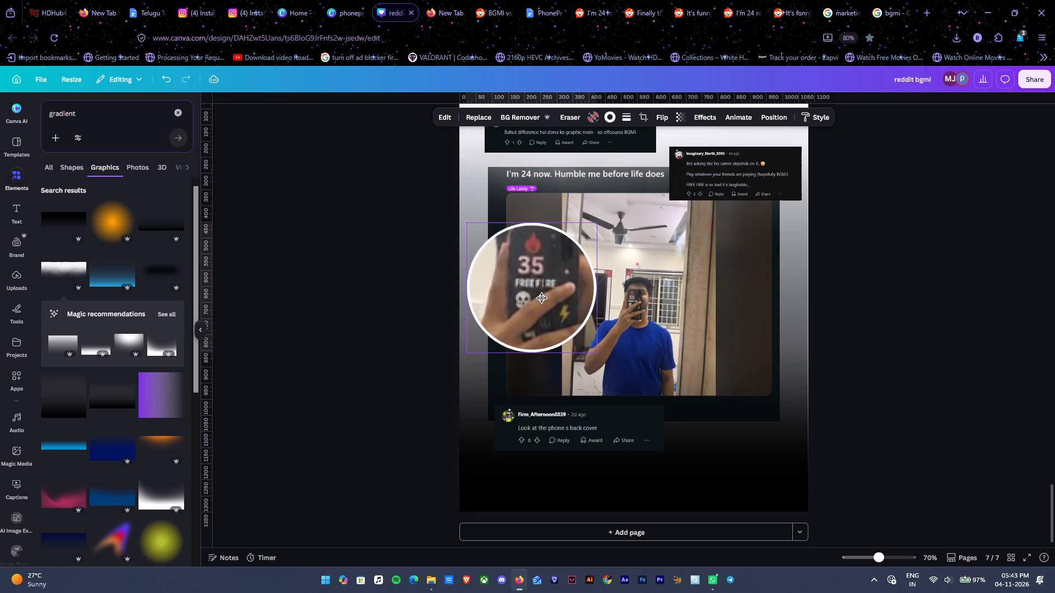
pyautogui.moveTo(541, 298); pyautogui.dragTo(538, 297)
# Search the graphics elements for "arrow" instead of "gradient", with page 7 in view.
pyautogui.scroll(18, 540, 297)
pyautogui.scroll(3, 540, 298)
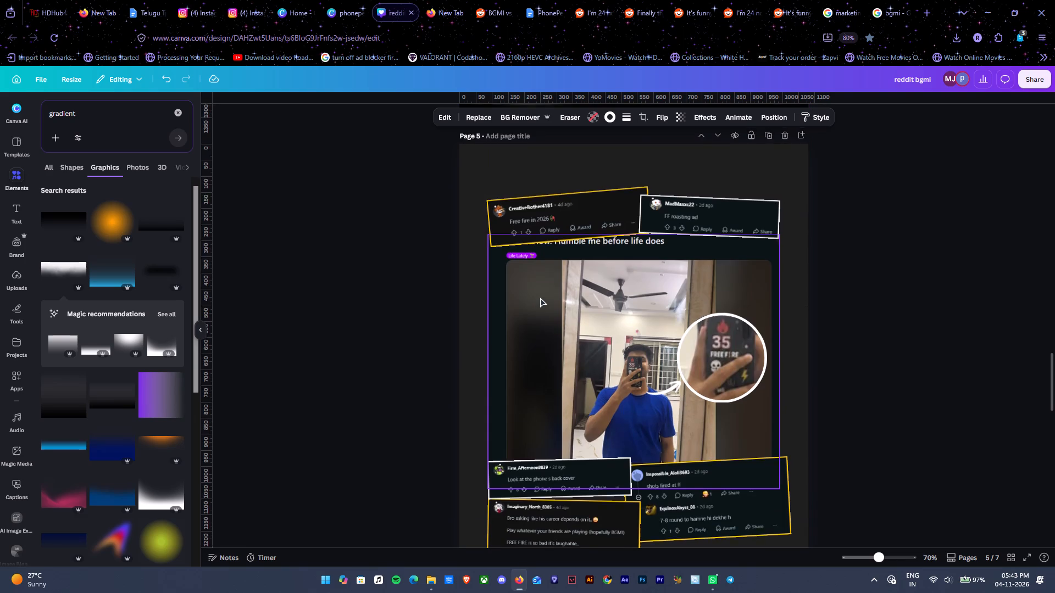
pyautogui.scroll(3, 540, 298)
pyautogui.moveTo(113, 122); pyautogui.dragTo(13, 109)
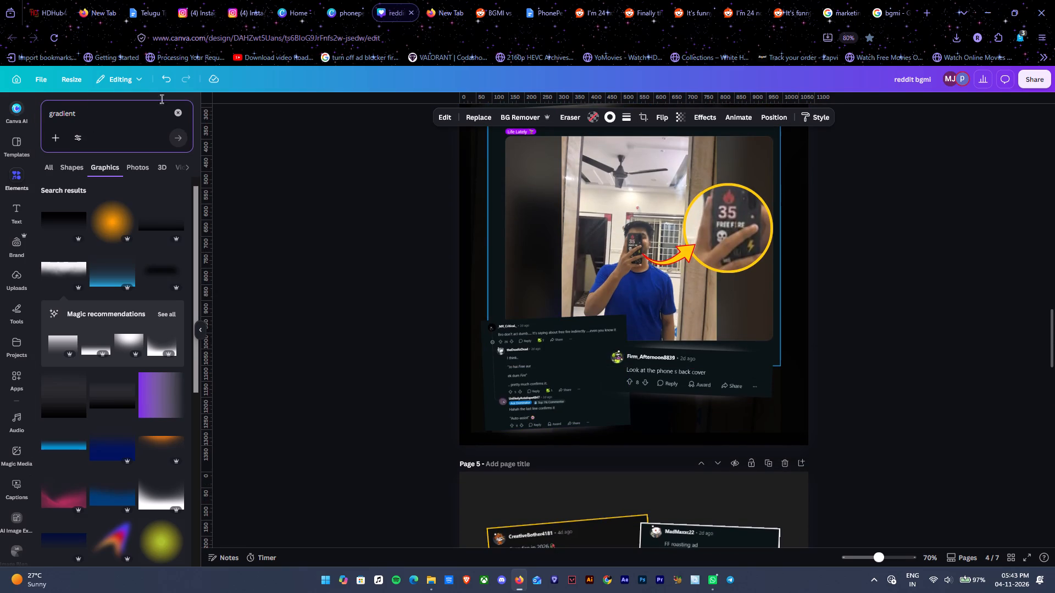
pyautogui.scroll(-18, 436, 343)
pyautogui.scroll(-12, 442, 342)
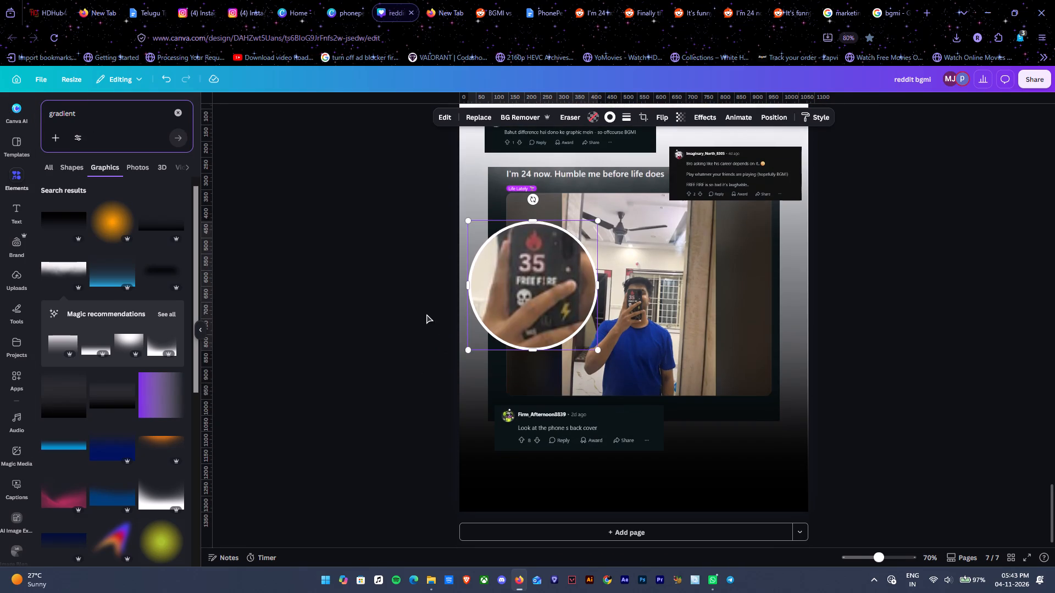
pyautogui.moveTo(108, 118); pyautogui.dragTo(0, 121)
pyautogui.write('arri')
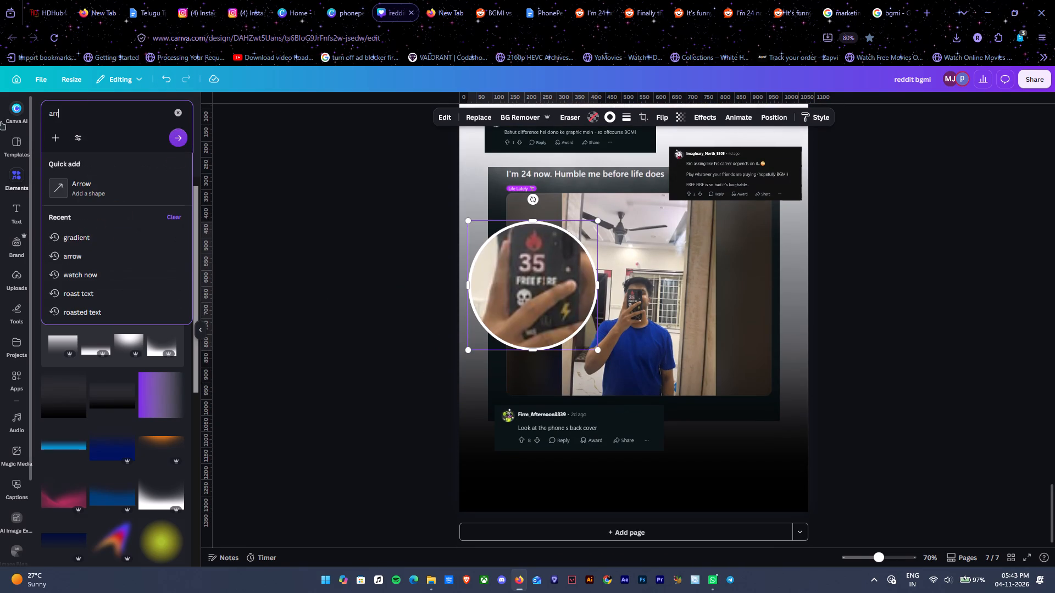
pyautogui.press('BackSpace')
pyautogui.write('ow')
pyautogui.press('Return')
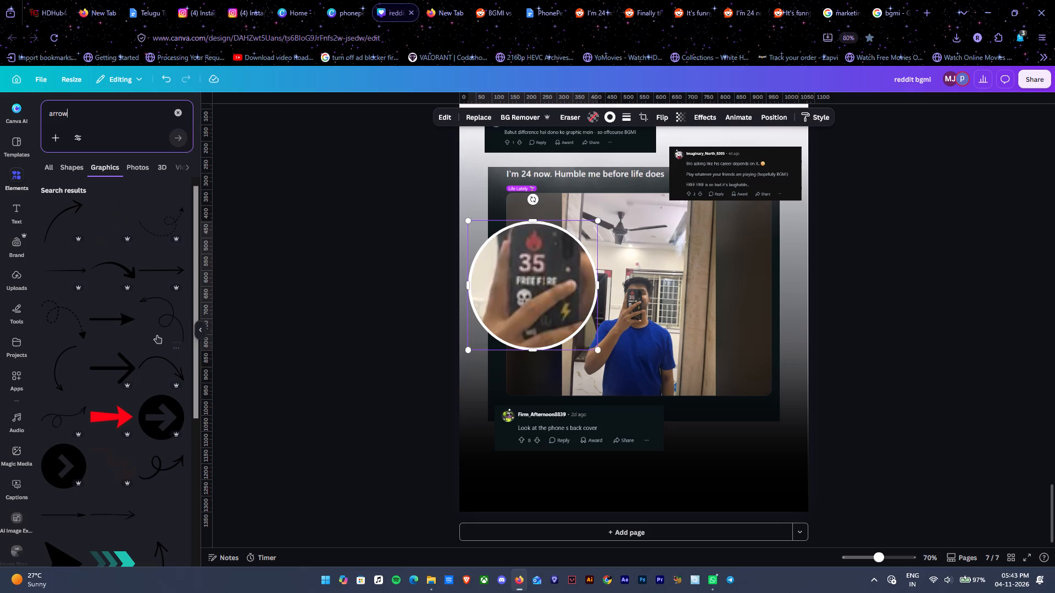
# Add the straight red arrow to page 7, shrunk to about 139 by 87 and pointing left from the mirrored phone to the close-up.
pyautogui.click(112, 419)
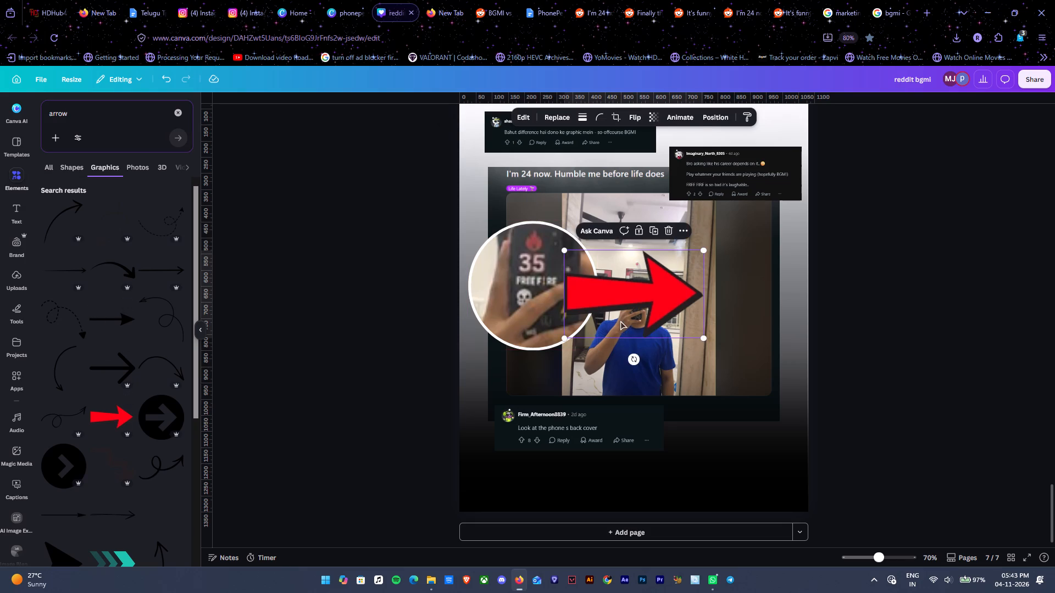
pyautogui.moveTo(634, 360); pyautogui.dragTo(635, 259)
pyautogui.moveTo(706, 253); pyautogui.dragTo(596, 287)
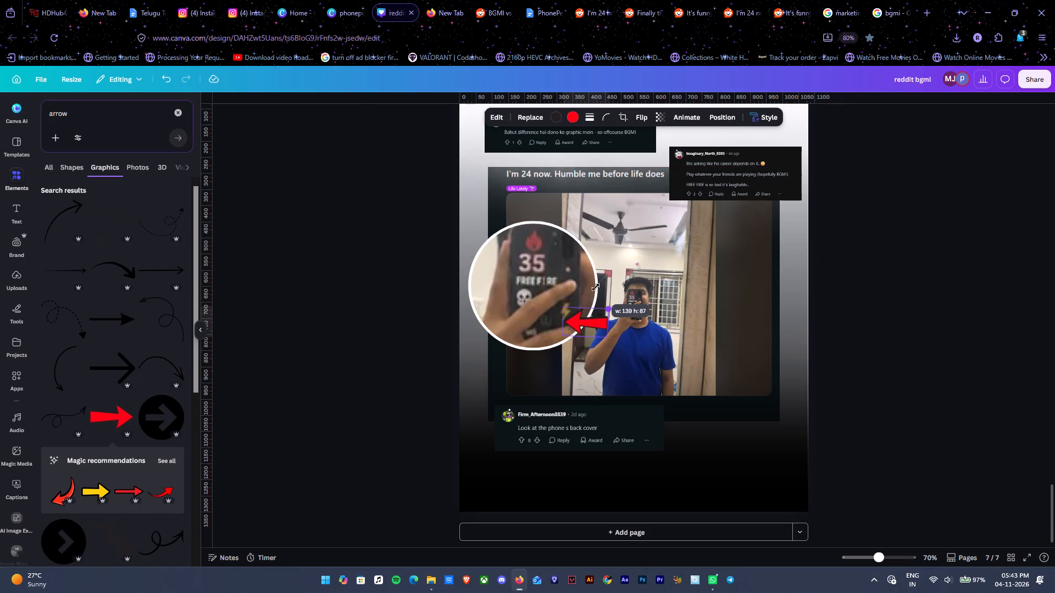
pyautogui.moveTo(596, 287); pyautogui.dragTo(595, 288)
pyautogui.moveTo(590, 327); pyautogui.dragTo(606, 304)
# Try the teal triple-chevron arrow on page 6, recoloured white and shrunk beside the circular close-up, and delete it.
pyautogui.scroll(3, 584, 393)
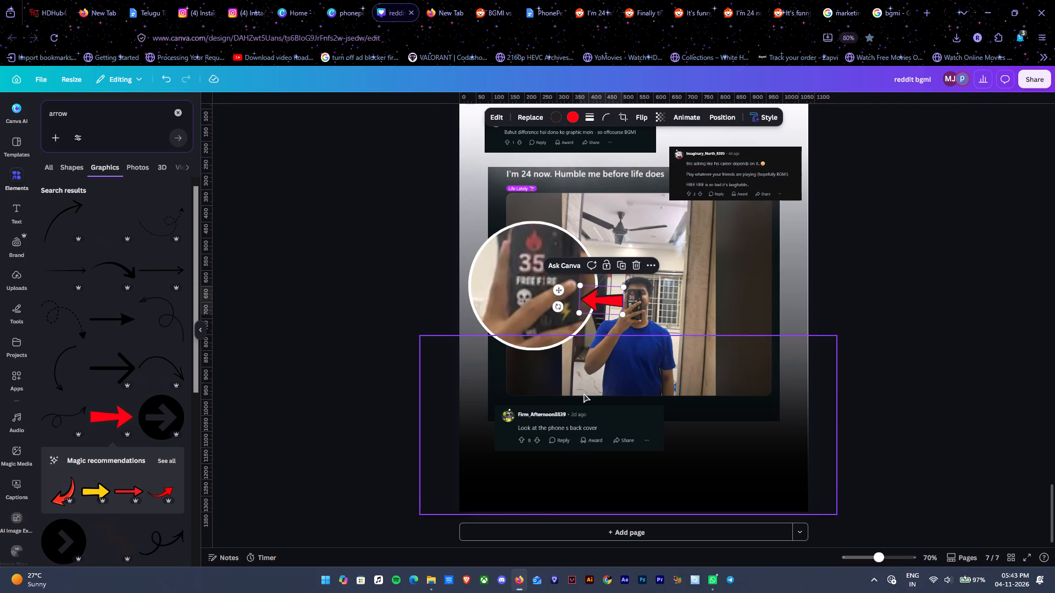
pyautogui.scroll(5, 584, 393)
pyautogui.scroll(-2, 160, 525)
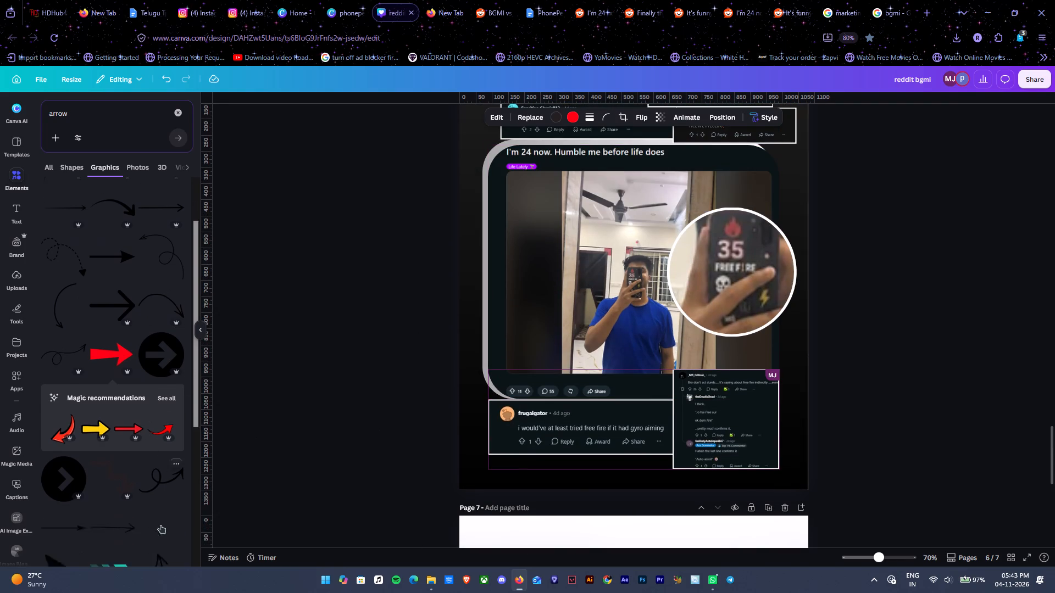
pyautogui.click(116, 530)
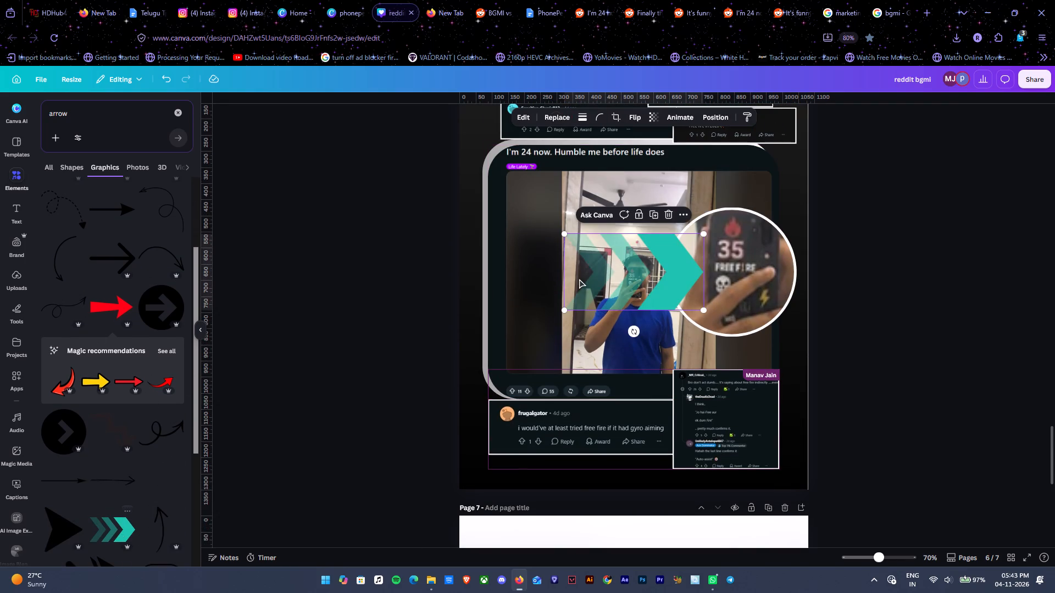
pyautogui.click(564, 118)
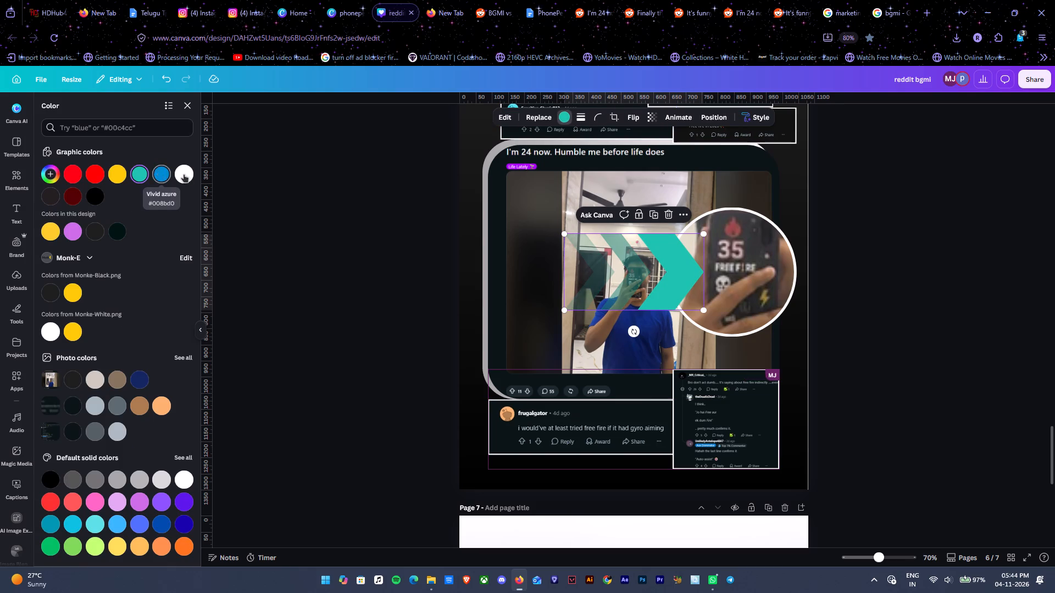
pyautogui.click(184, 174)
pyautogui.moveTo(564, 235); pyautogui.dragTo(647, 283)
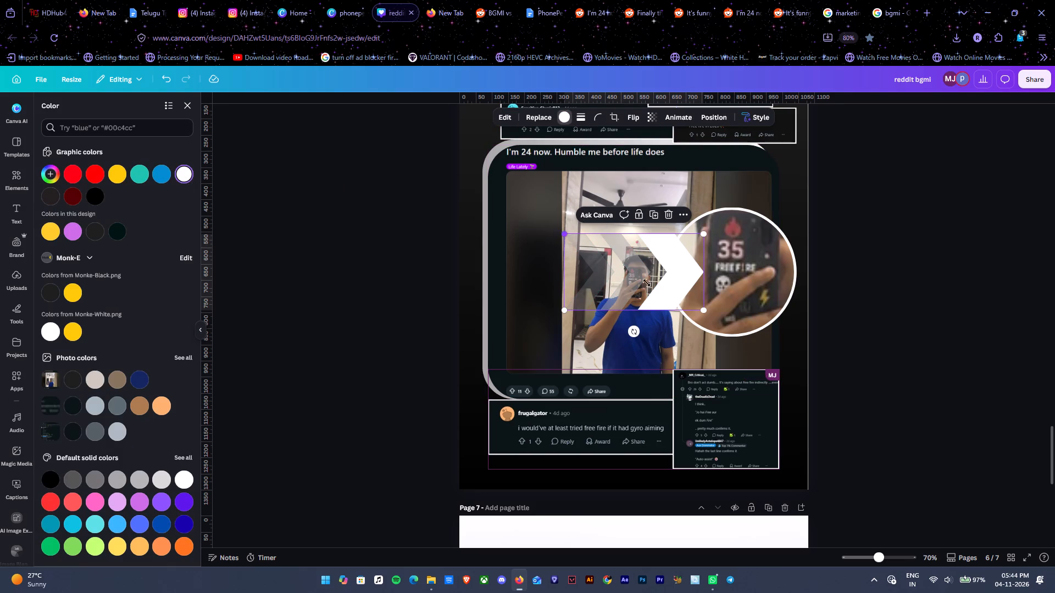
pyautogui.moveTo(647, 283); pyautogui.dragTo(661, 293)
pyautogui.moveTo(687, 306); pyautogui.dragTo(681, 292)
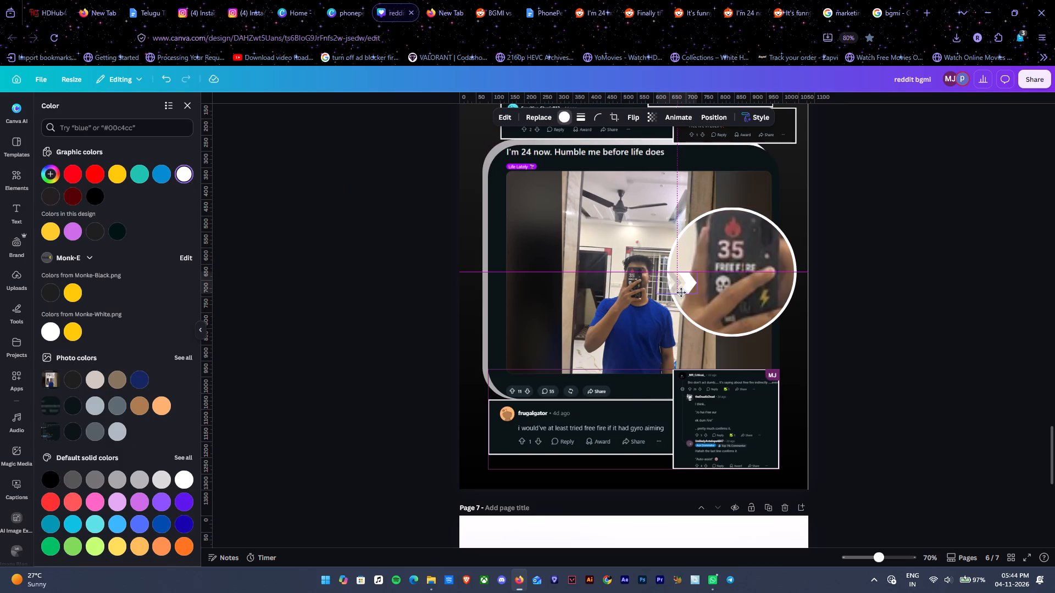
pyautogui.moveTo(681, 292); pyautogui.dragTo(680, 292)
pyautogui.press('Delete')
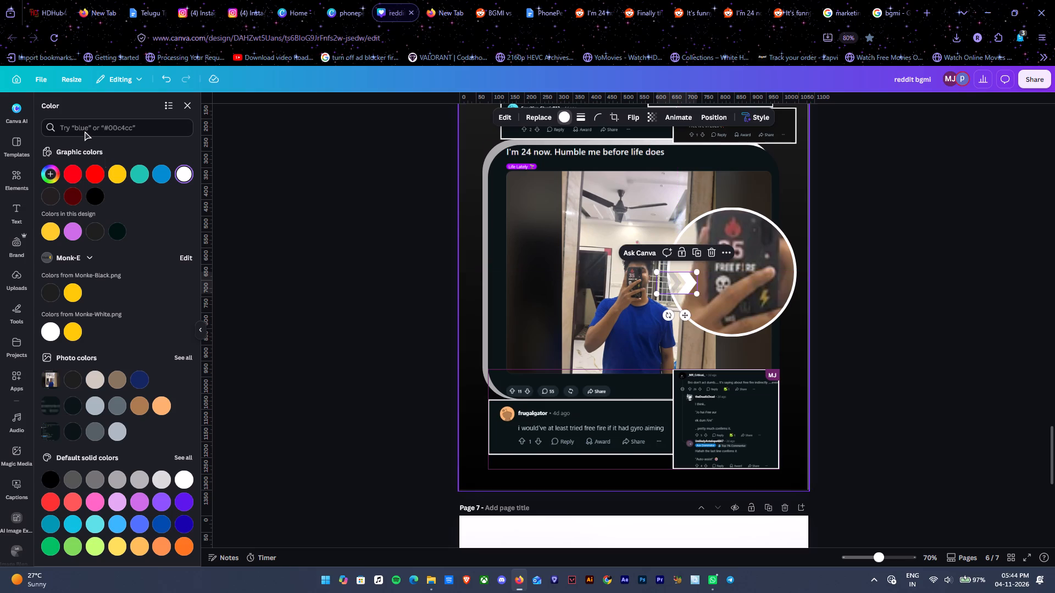
# Add the curved red arrow to page 6, flip it horizontally, and shrink and place it from the mirrored phone to the close-up.
pyautogui.click(7, 187)
pyautogui.click(7, 187)
pyautogui.scroll(-3, 115, 383)
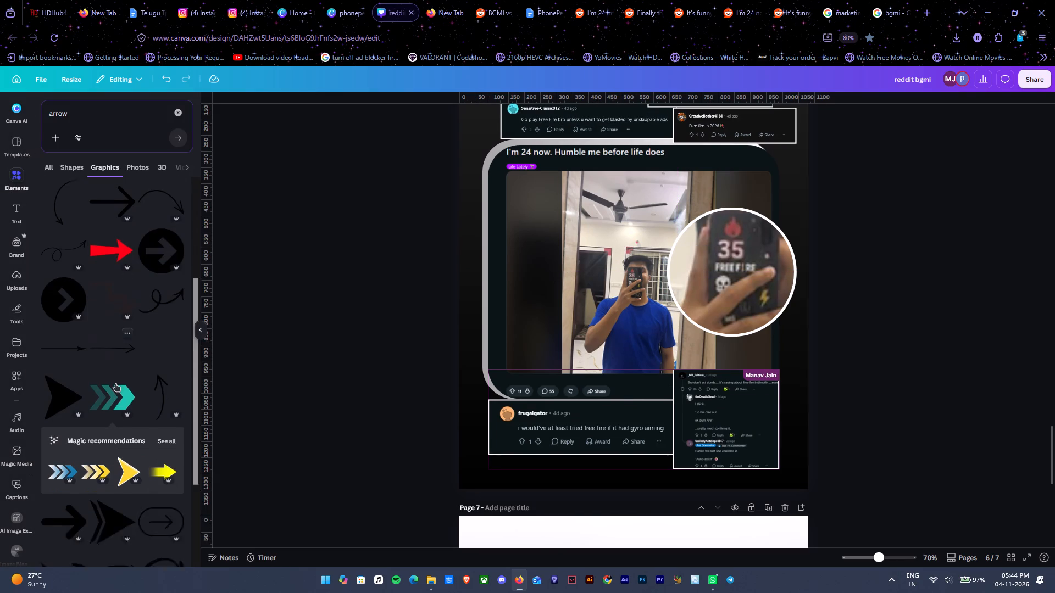
pyautogui.scroll(-3, 115, 383)
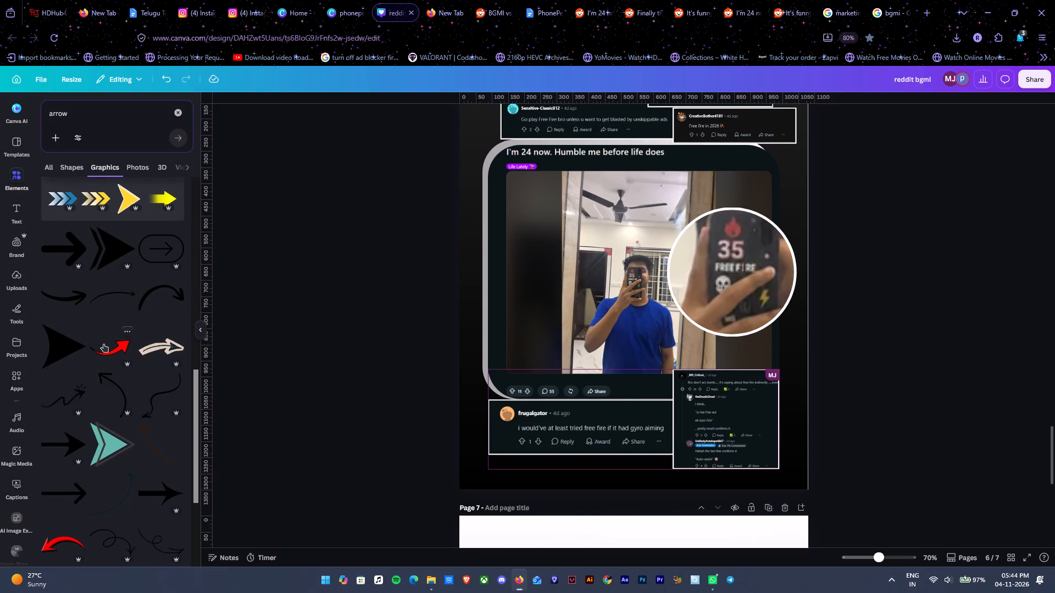
pyautogui.scroll(-1, 102, 346)
pyautogui.click(58, 495)
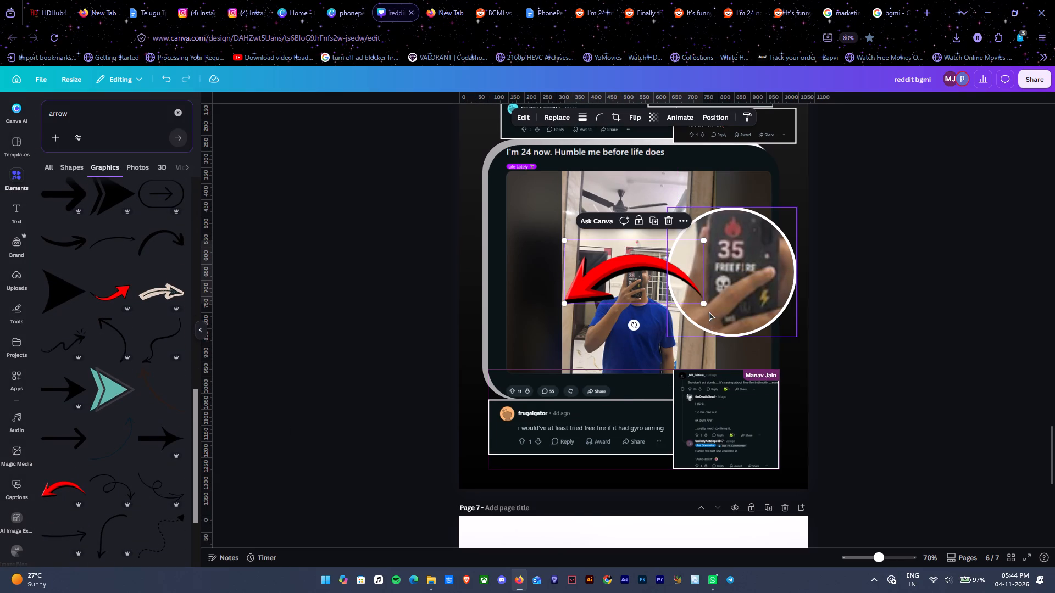
pyautogui.click(655, 115)
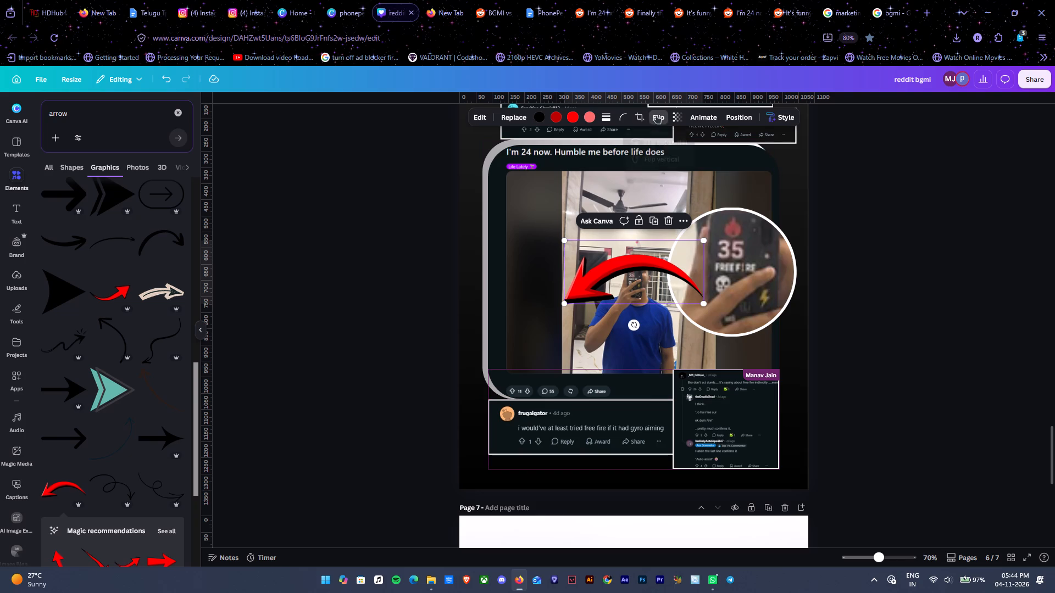
pyautogui.click(653, 160)
pyautogui.click(653, 160)
pyautogui.click(658, 139)
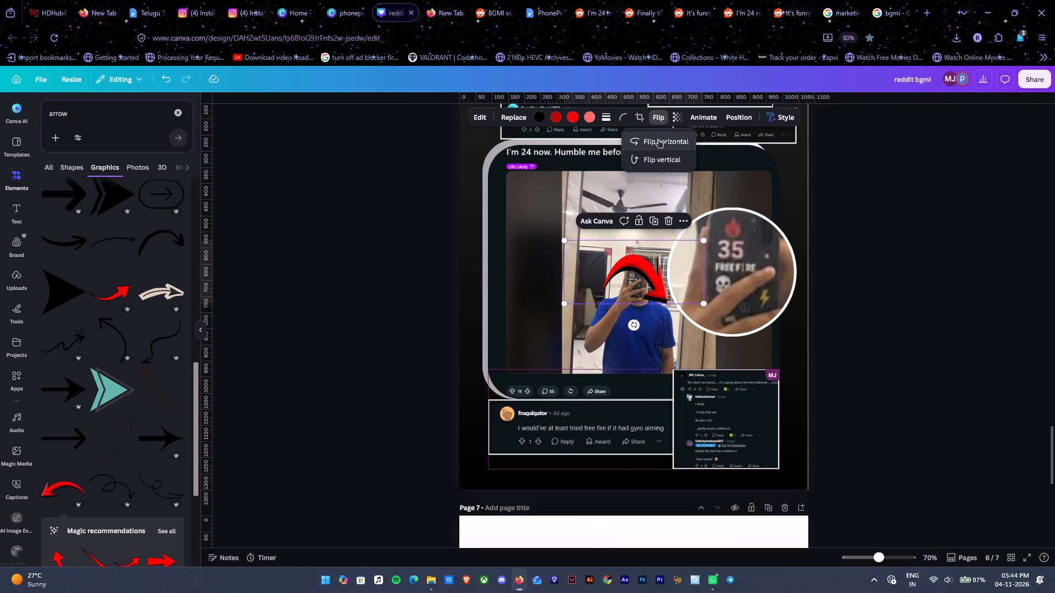
pyautogui.moveTo(564, 306); pyautogui.dragTo(671, 278)
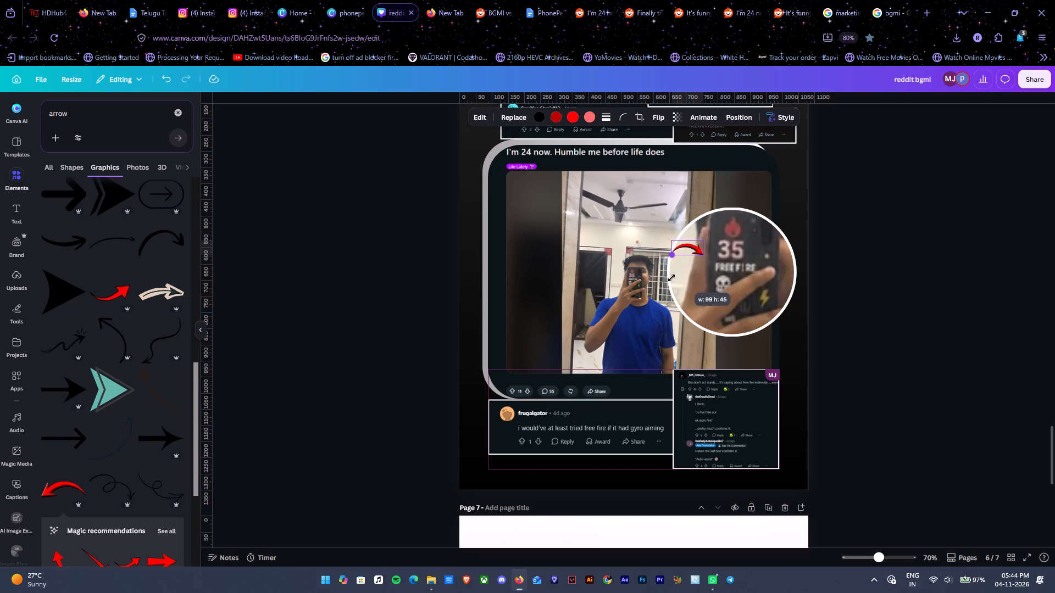
pyautogui.moveTo(671, 278); pyautogui.dragTo(657, 283)
pyautogui.moveTo(673, 250); pyautogui.dragTo(670, 264)
pyautogui.click(917, 254)
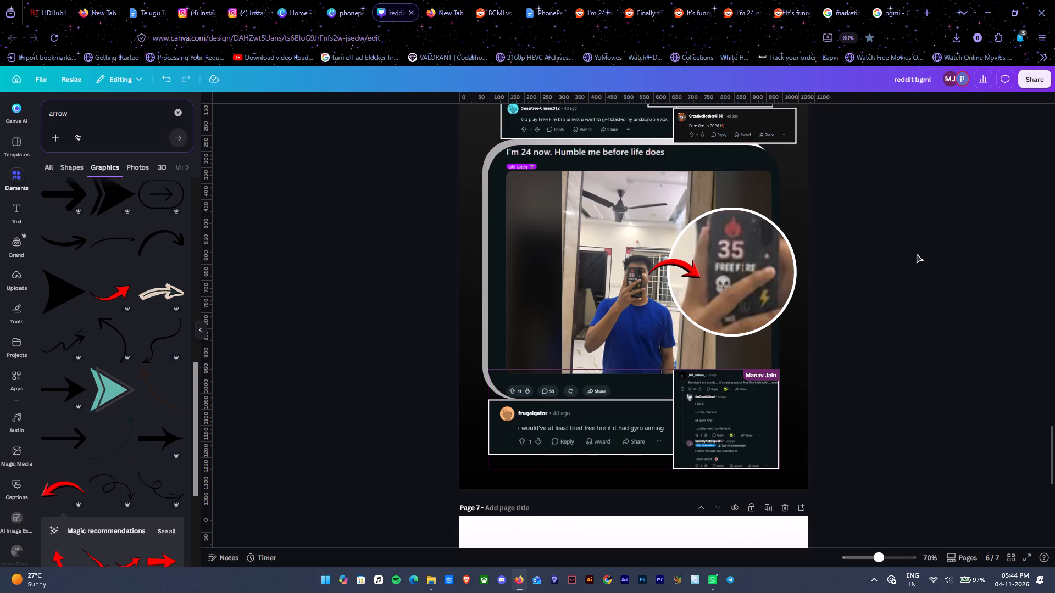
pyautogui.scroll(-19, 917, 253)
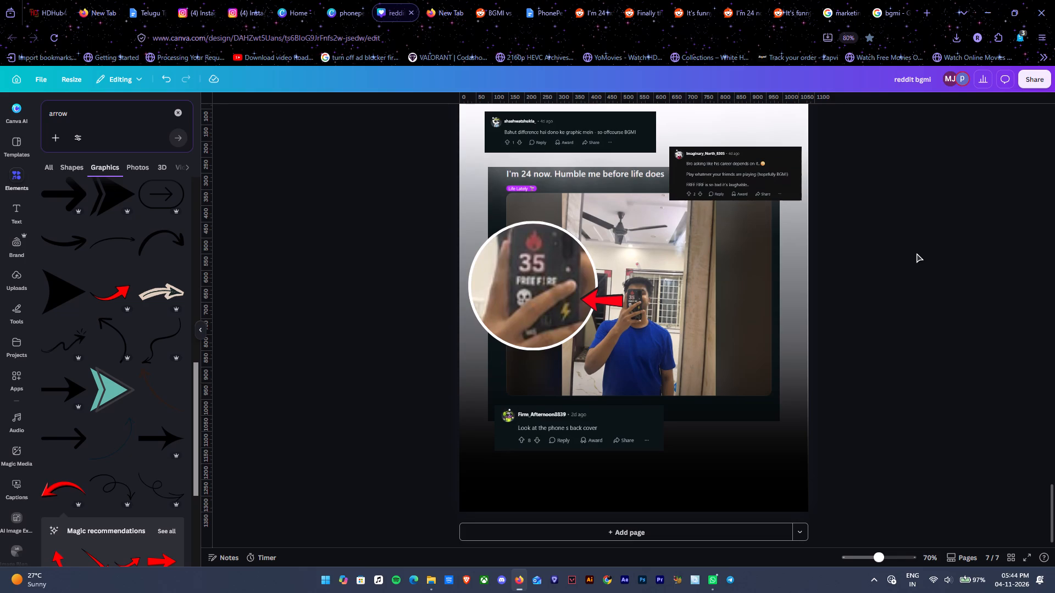
# Copy the white-outlined "FF roasting ad" comment from the top of page 3 and paste it onto page 7.
pyautogui.scroll(8, 917, 253)
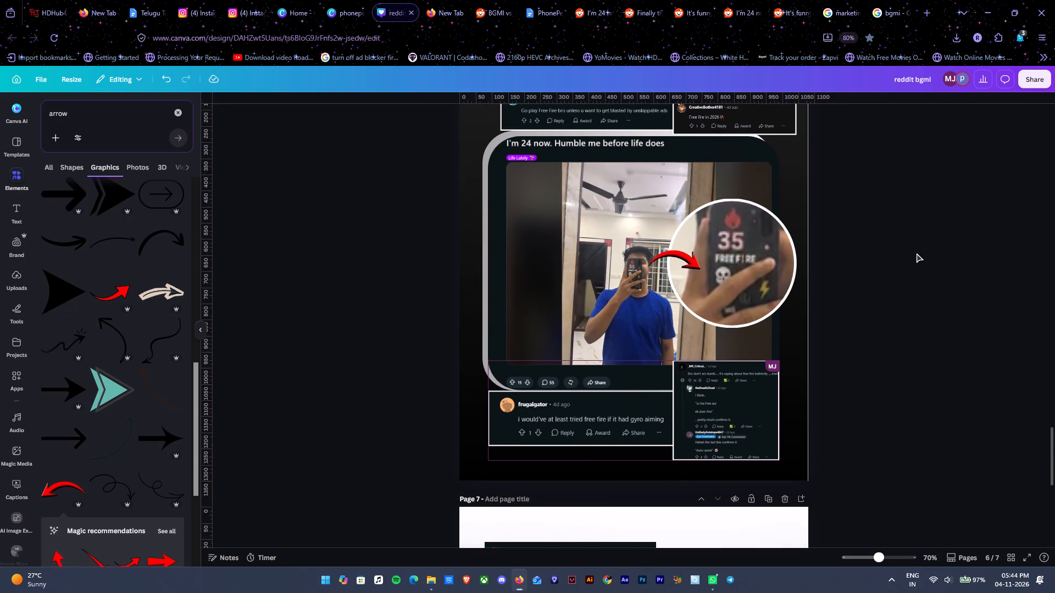
pyautogui.scroll(2, 917, 253)
pyautogui.scroll(-3, 917, 253)
pyautogui.click(582, 387)
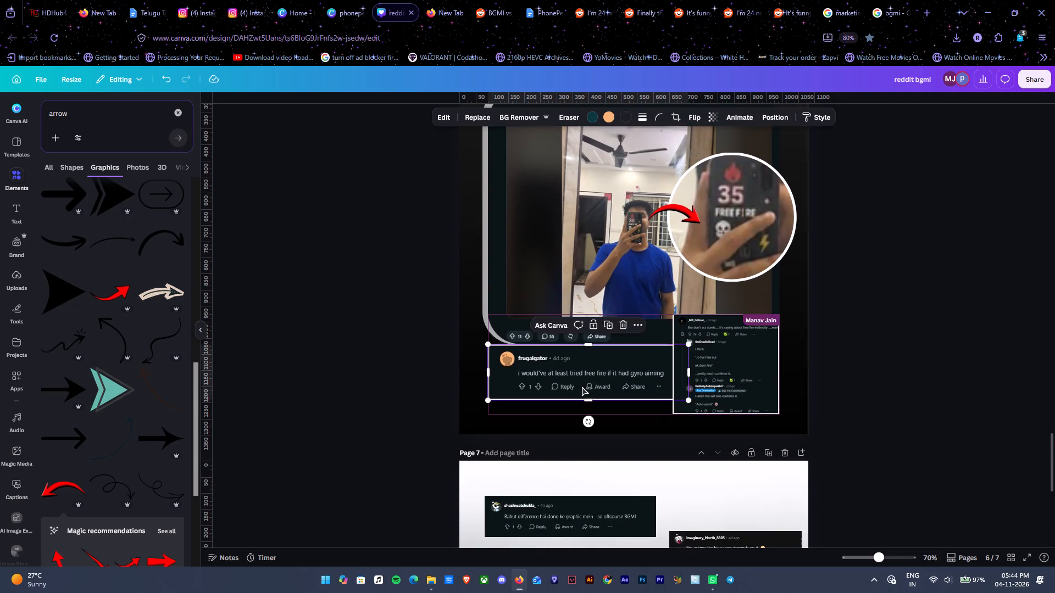
pyautogui.scroll(11, 582, 387)
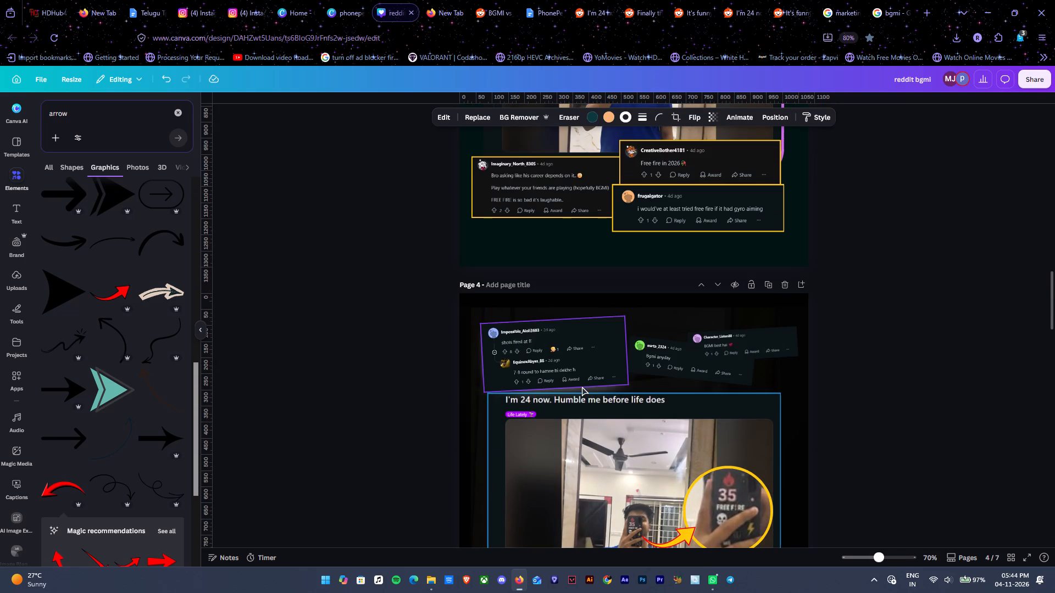
pyautogui.scroll(5, 582, 387)
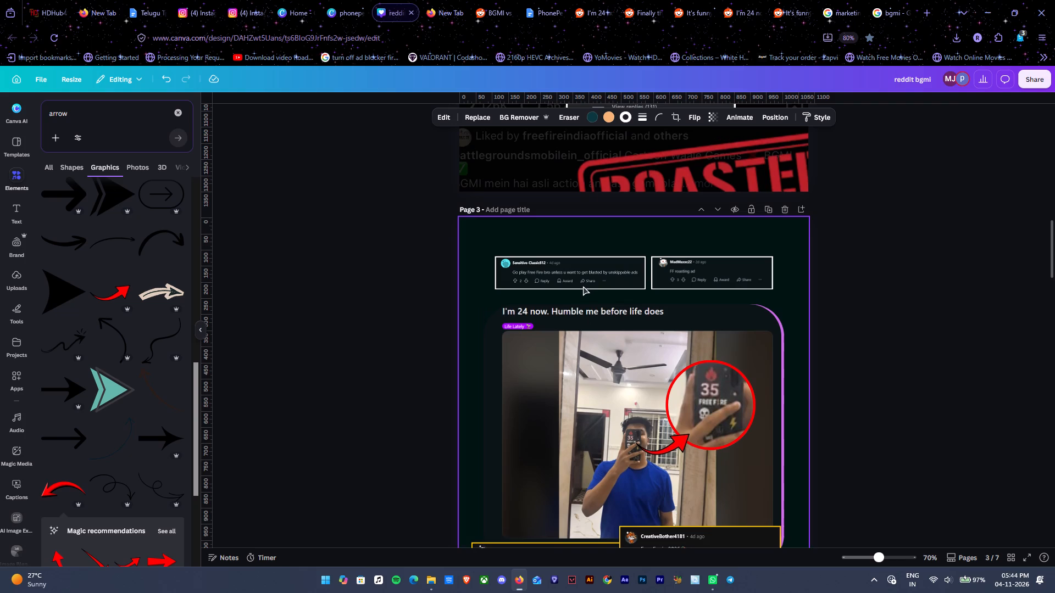
pyautogui.click(585, 270)
pyautogui.click(738, 278)
pyautogui.scroll(-1, 738, 277)
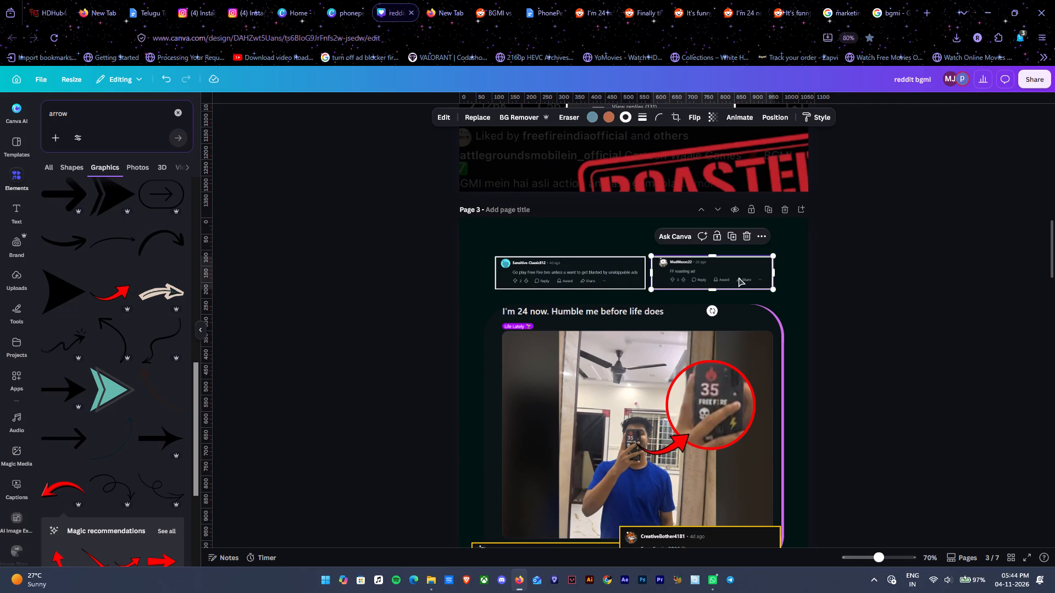
pyautogui.scroll(5, 738, 277)
pyautogui.scroll(-4, 738, 277)
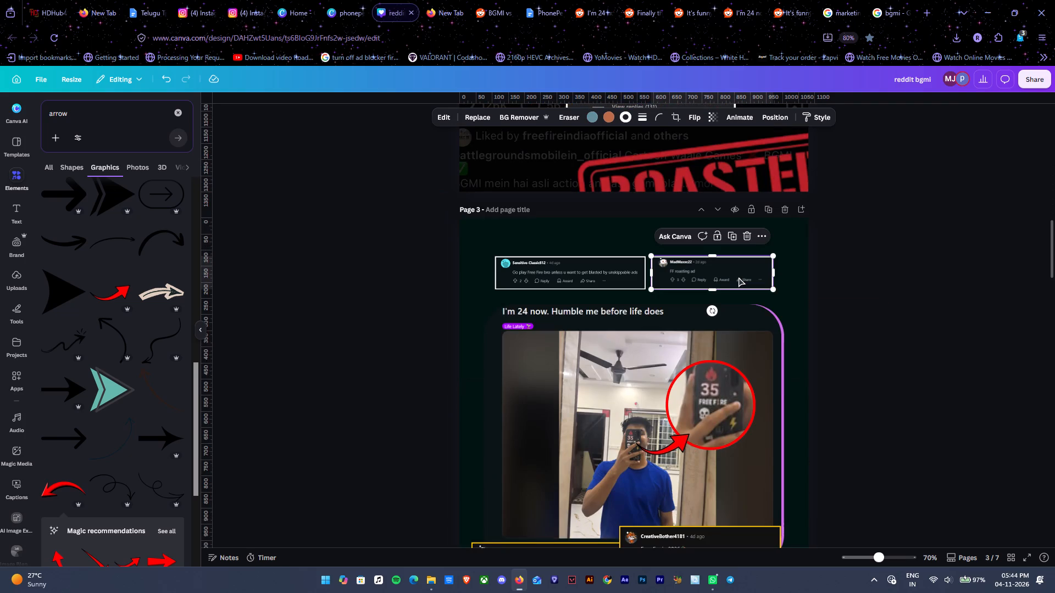
pyautogui.hotkey('ctrl', 'c')
pyautogui.scroll(-20, 780, 322)
pyautogui.scroll(-9, 780, 322)
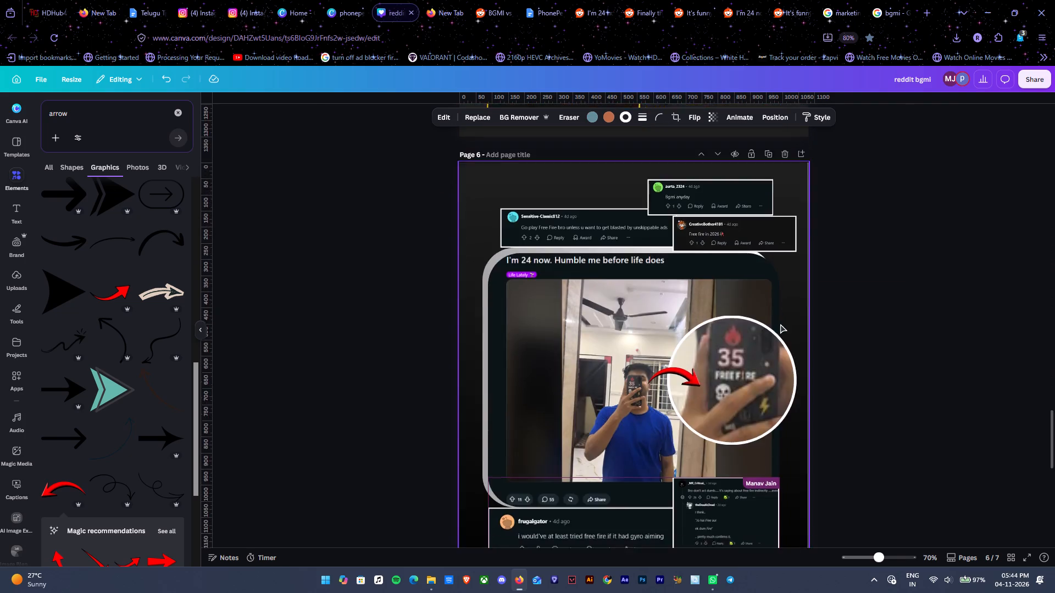
pyautogui.keyDown('ctrl'); pyautogui.scroll(-5, 780, 324); pyautogui.keyUp('ctrl')
pyautogui.scroll(-4, 780, 324)
pyautogui.hotkey('ctrl', 'v')
# Remove the white outline from the pasted "FF roasting ad" comment on page 7.
pyautogui.keyDown('ctrl'); pyautogui.keyDown('alt'); pyautogui.scroll(4, 694, 489); pyautogui.keyUp('alt'); pyautogui.keyUp('ctrl')
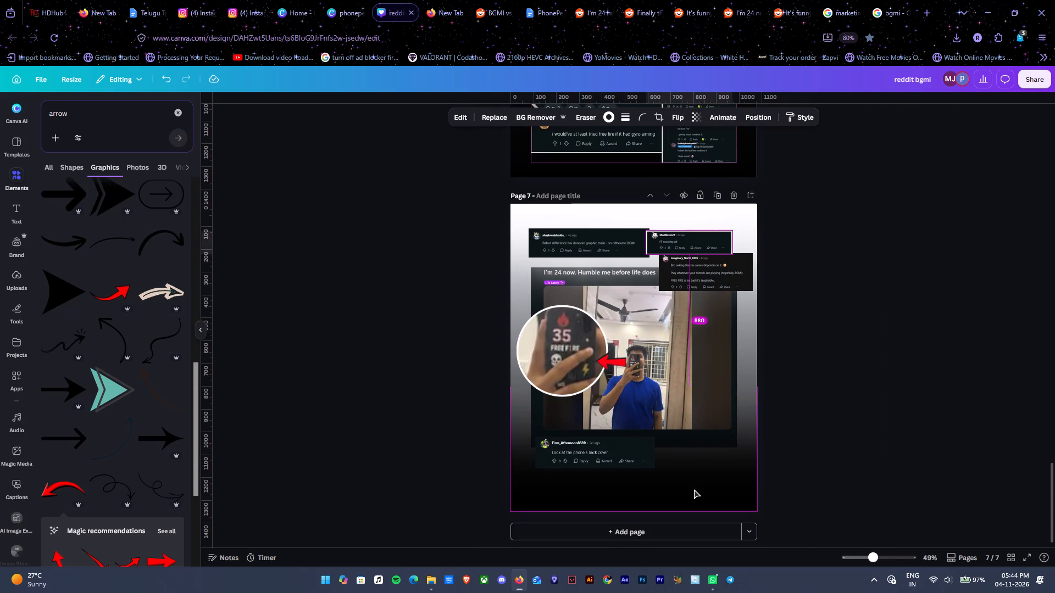
pyautogui.keyDown('ctrl'); pyautogui.keyDown('alt'); pyautogui.scroll(2, 694, 489); pyautogui.keyUp('alt'); pyautogui.keyUp('ctrl')
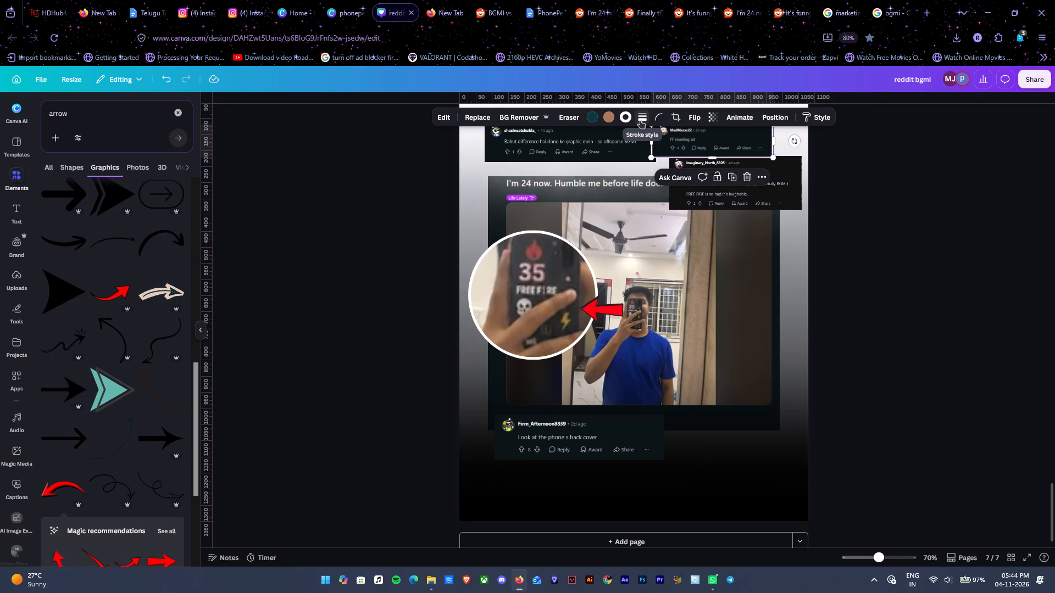
pyautogui.click(640, 120)
pyautogui.click(588, 143)
pyautogui.click(913, 168)
# Arrange page 7's three upper comments: "FF roasting ad" above the "Bro asking like his career" comment, and "Bahut difference" just above the post title.
pyautogui.scroll(2, 913, 168)
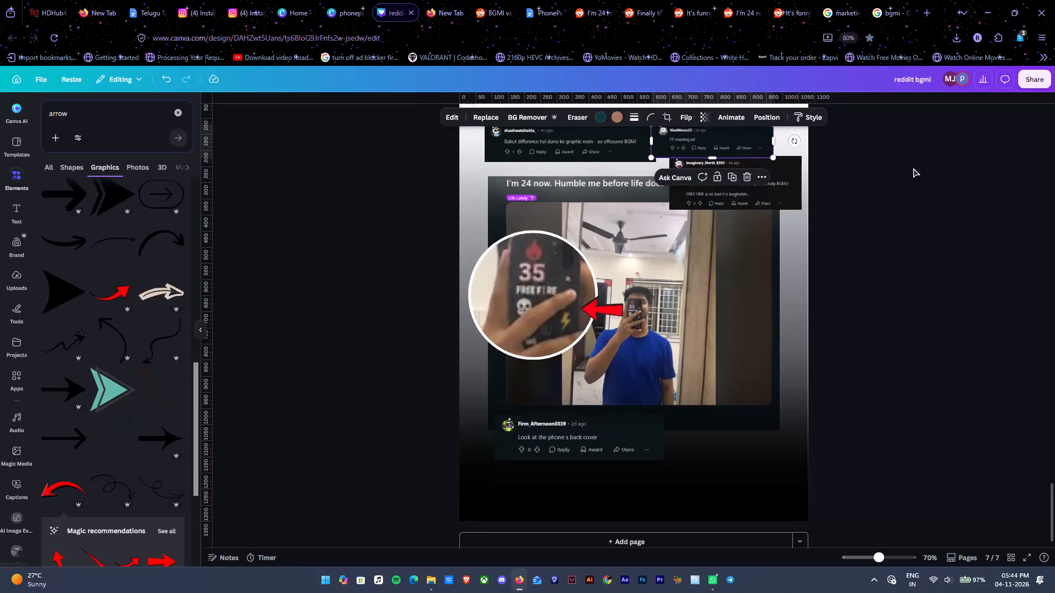
pyautogui.scroll(1, 913, 168)
pyautogui.moveTo(690, 304); pyautogui.dragTo(700, 283)
pyautogui.moveTo(728, 335); pyautogui.dragTo(726, 331)
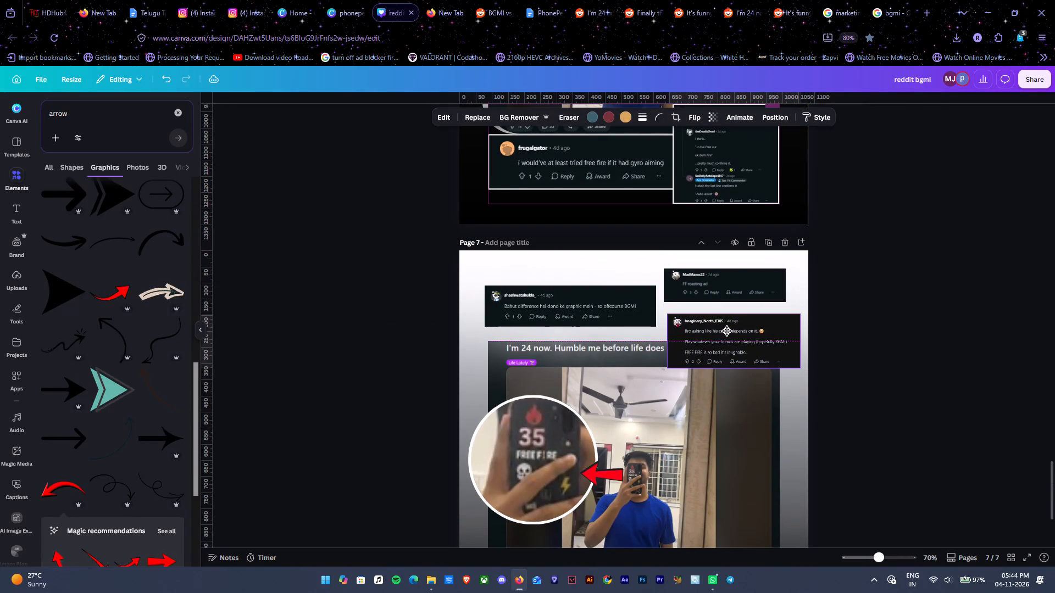
pyautogui.moveTo(726, 331); pyautogui.dragTo(726, 330)
pyautogui.moveTo(630, 318); pyautogui.dragTo(633, 325)
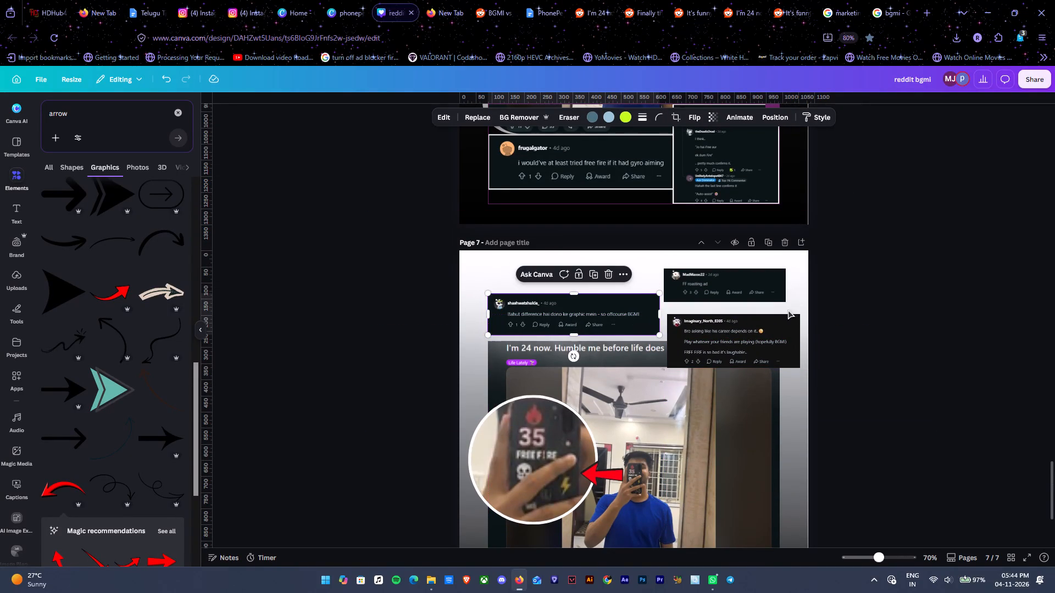
pyautogui.click(862, 307)
pyautogui.click(723, 291)
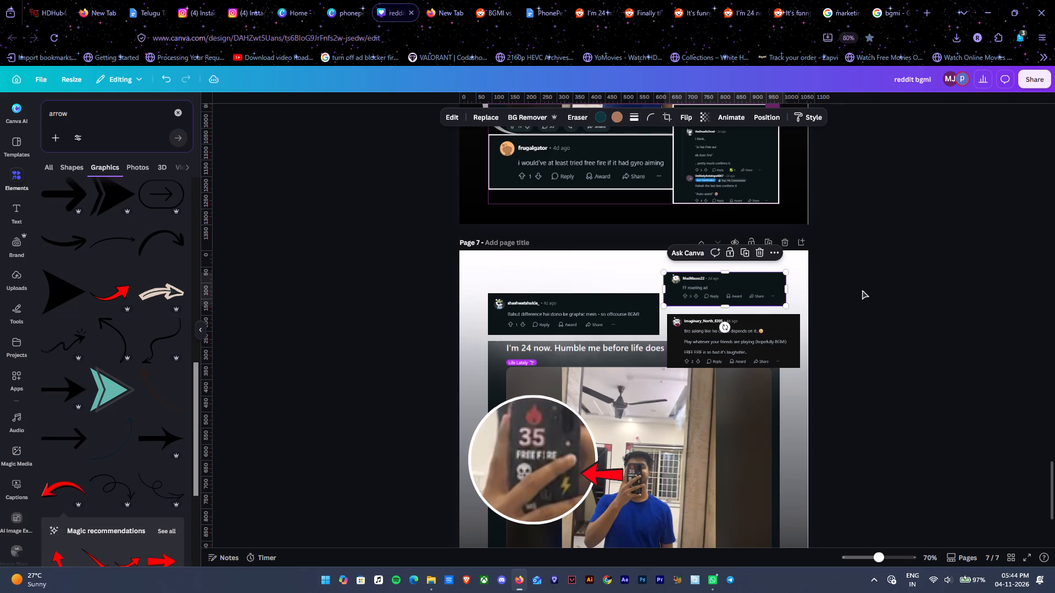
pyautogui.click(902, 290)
# Copy the tilted, yellow-bordered "shots fired at ff" comment from page 5, paste it onto page 7 and straighten it.
pyautogui.scroll(7, 899, 291)
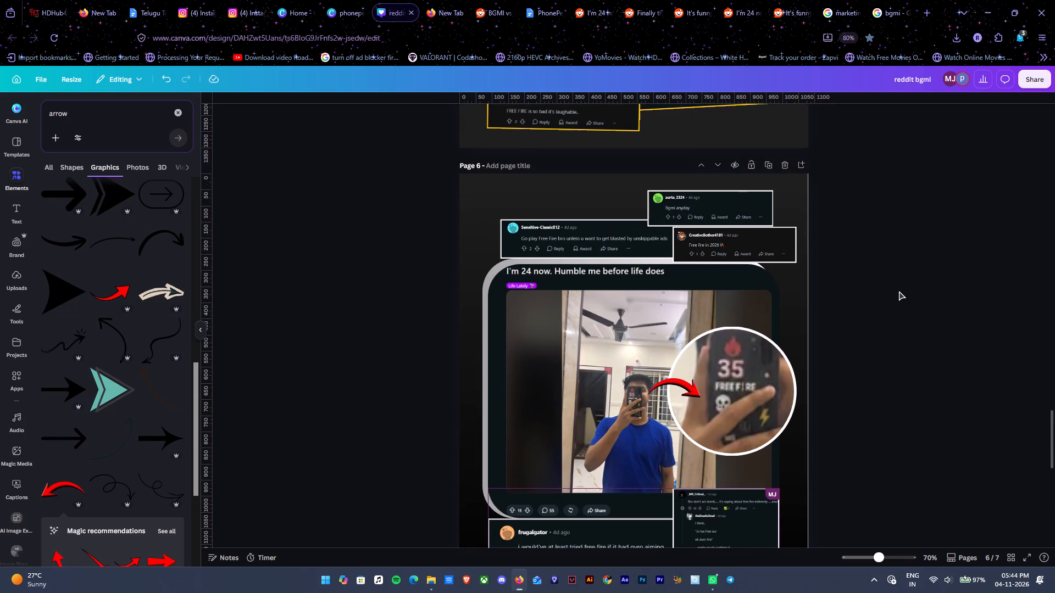
pyautogui.click(696, 245)
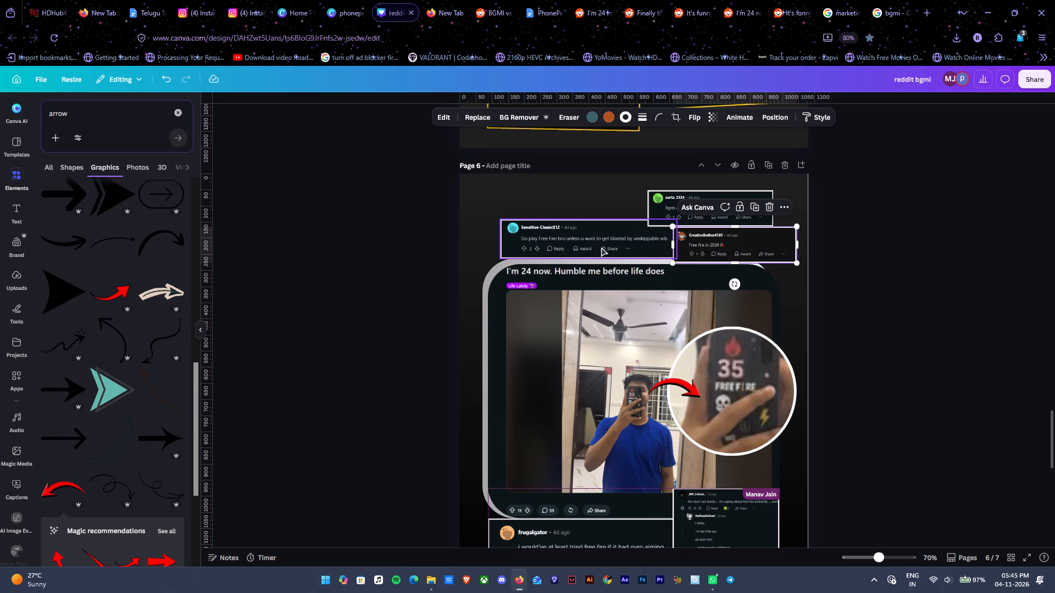
pyautogui.hotkey('ctrl', 'c')
pyautogui.scroll(4, 799, 340)
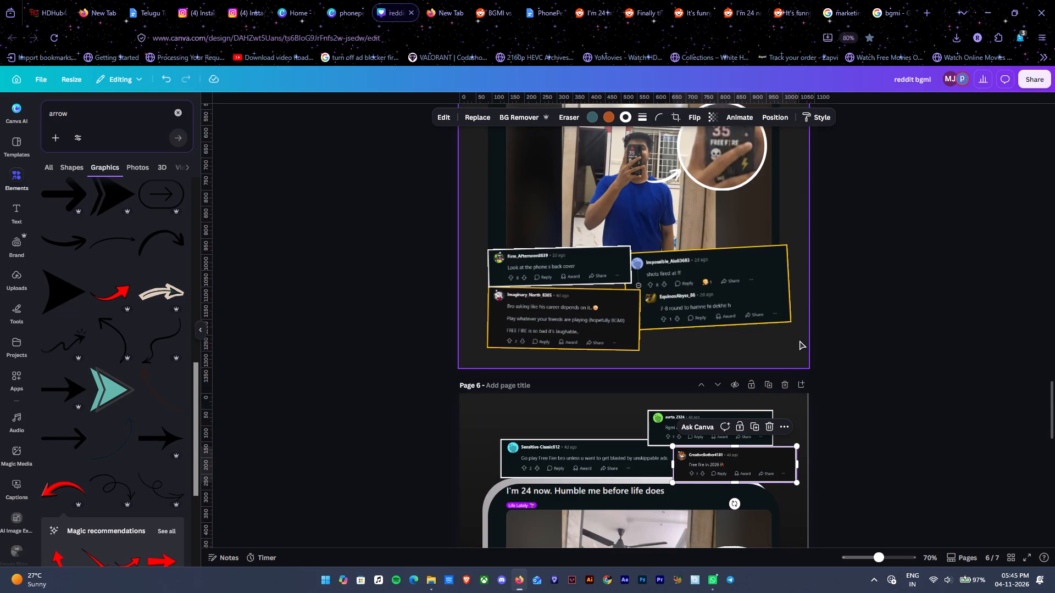
pyautogui.click(706, 276)
pyautogui.hotkey('ctrl', 'c')
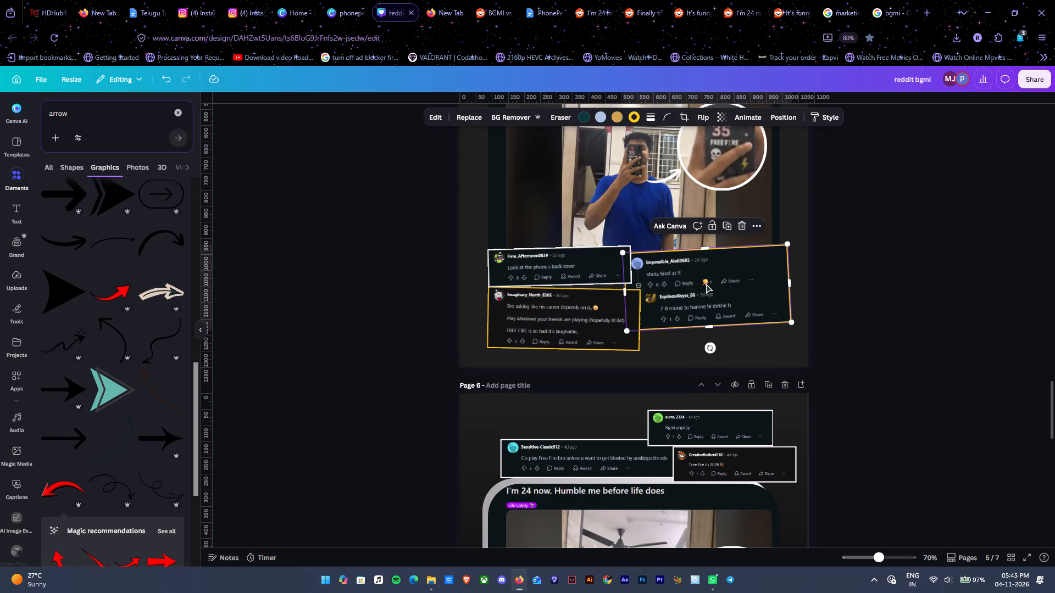
pyautogui.scroll(1, 742, 365)
pyautogui.scroll(-15, 742, 366)
pyautogui.hotkey('ctrl', 'v')
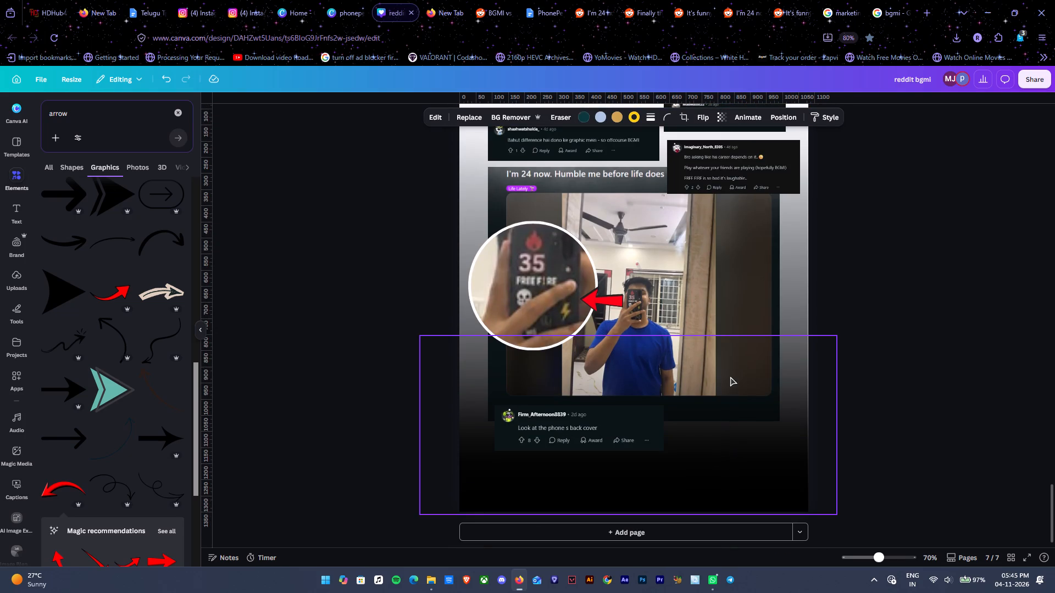
pyautogui.click(712, 495)
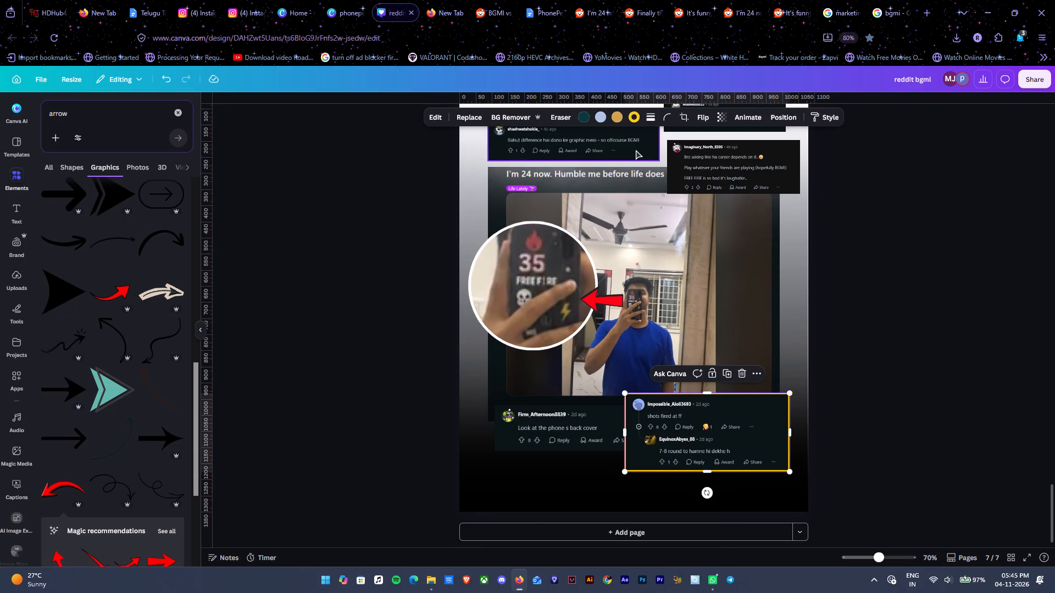
# Remove the yellow border from the pasted "shots fired at ff" comment on page 7.
pyautogui.click(652, 117)
pyautogui.click(596, 148)
pyautogui.click(890, 219)
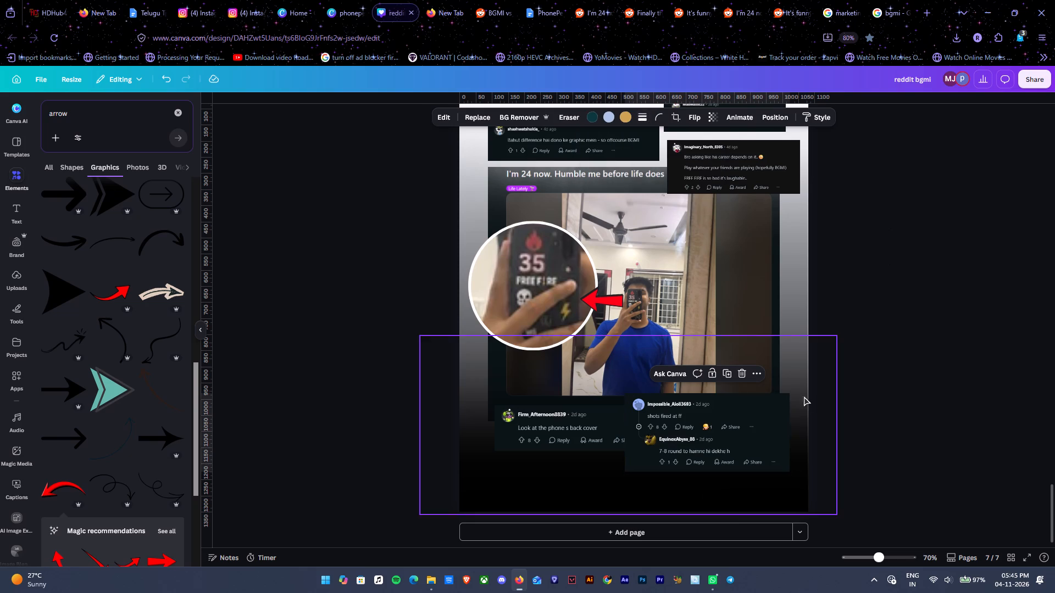
# Shrink the "shots fired at ff" comment and move it to page 7's lower-right corner, beside the "back cover" comment.
pyautogui.click(755, 409)
pyautogui.moveTo(790, 393); pyautogui.dragTo(762, 423)
pyautogui.moveTo(704, 452); pyautogui.dragTo(736, 482)
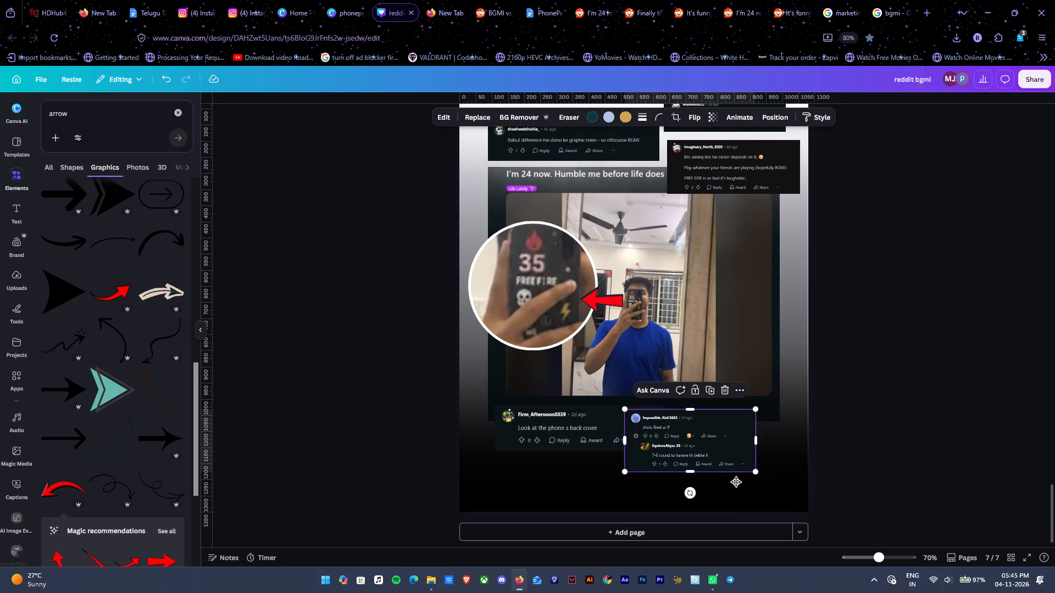
pyautogui.moveTo(736, 482); pyautogui.dragTo(736, 471)
pyautogui.click(857, 435)
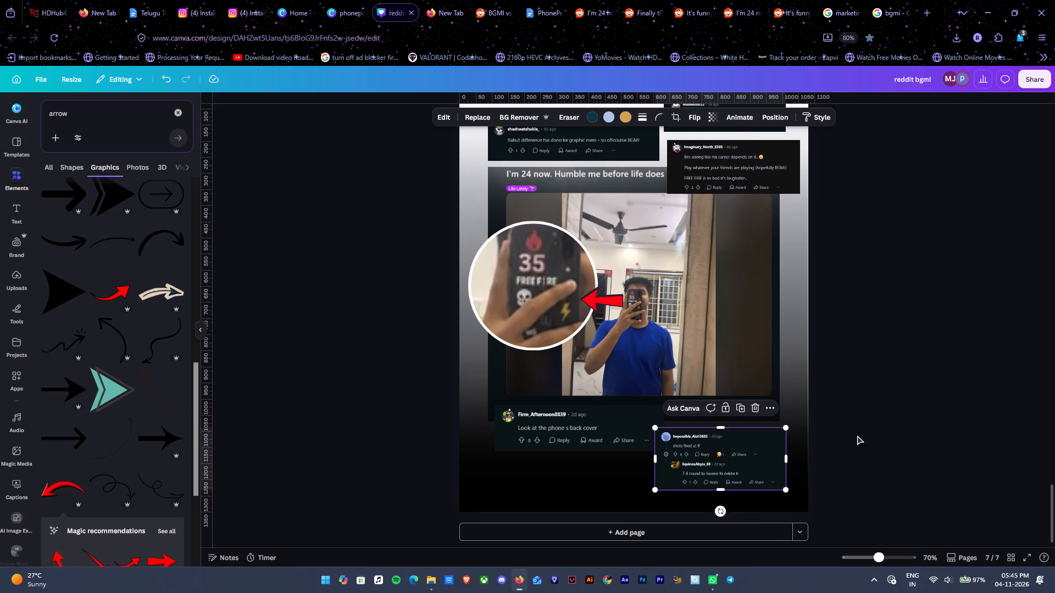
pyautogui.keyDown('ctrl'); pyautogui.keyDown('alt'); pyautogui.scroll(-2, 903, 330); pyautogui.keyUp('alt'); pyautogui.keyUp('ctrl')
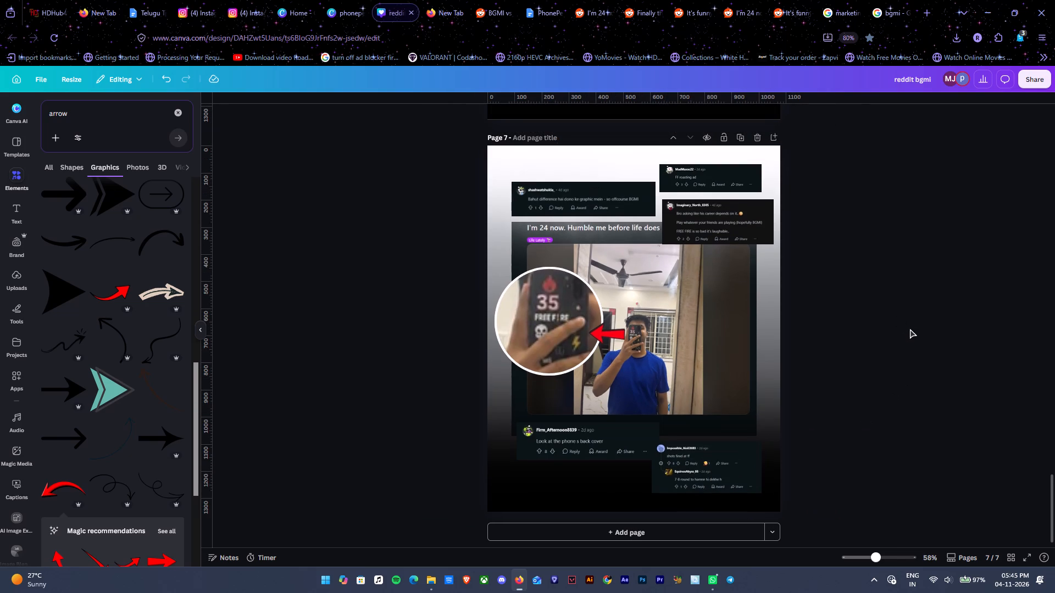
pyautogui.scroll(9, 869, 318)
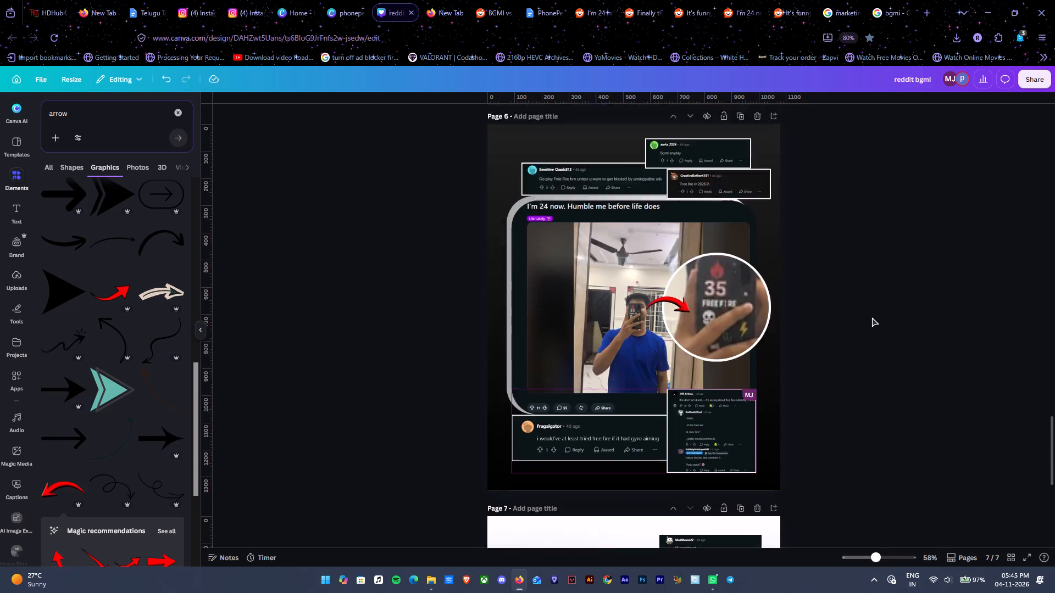
# Download only pages 3-7 of the reddit bgmi design as high-quality PNG images, leaving out pages 1 and 2.
pyautogui.scroll(17, 872, 317)
pyautogui.scroll(4, 879, 306)
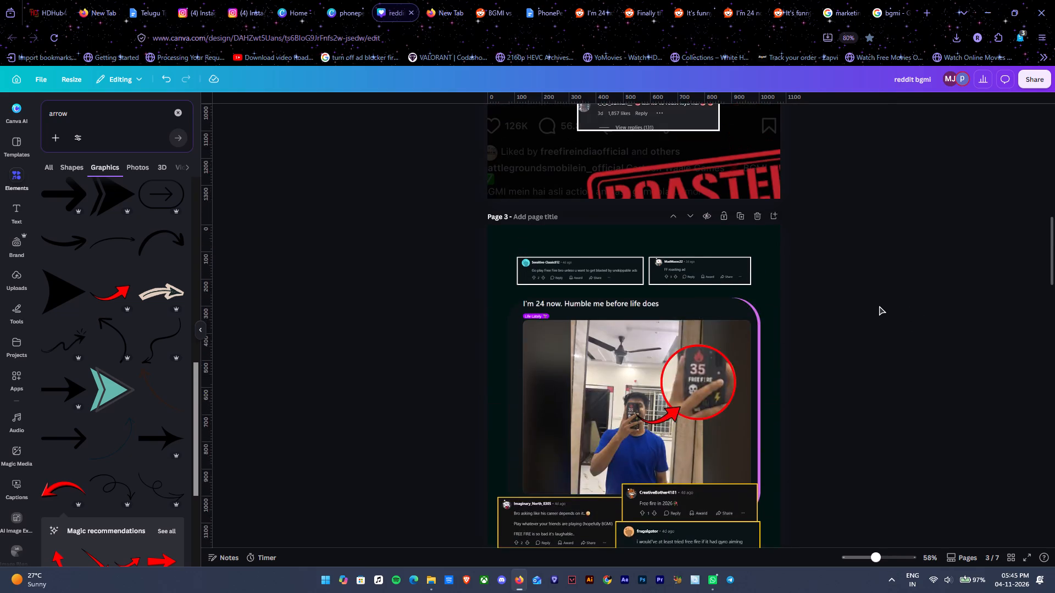
pyautogui.scroll(2, 879, 306)
pyautogui.scroll(-3, 879, 306)
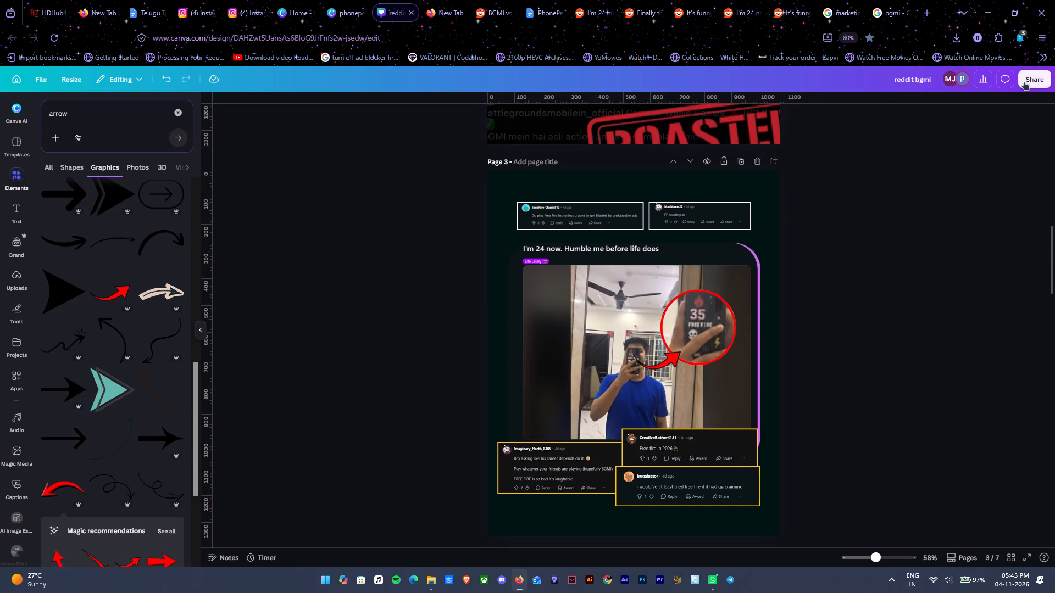
pyautogui.click(1024, 81)
pyautogui.click(888, 304)
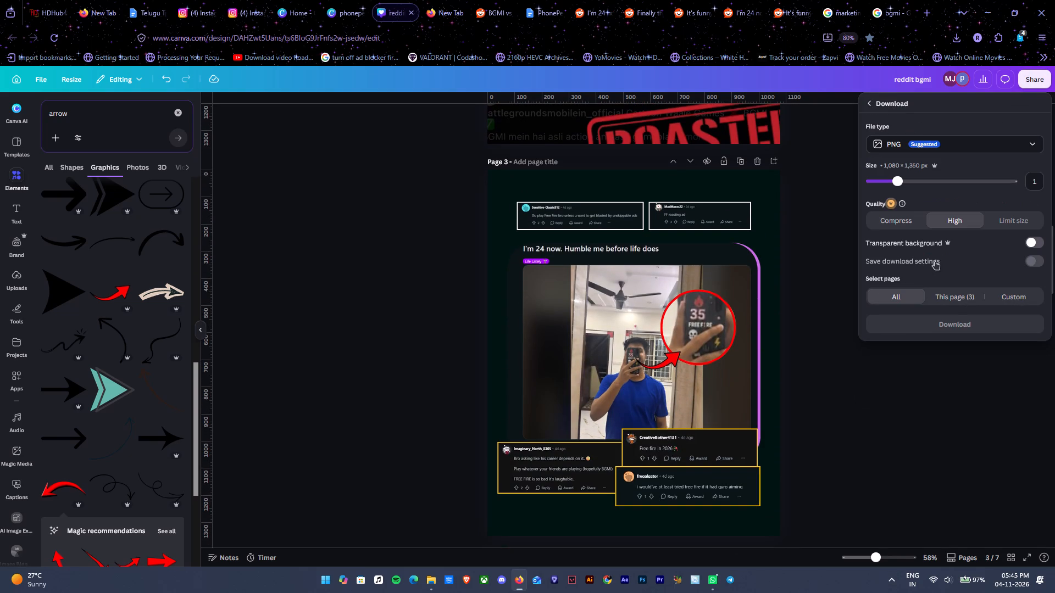
pyautogui.click(1025, 304)
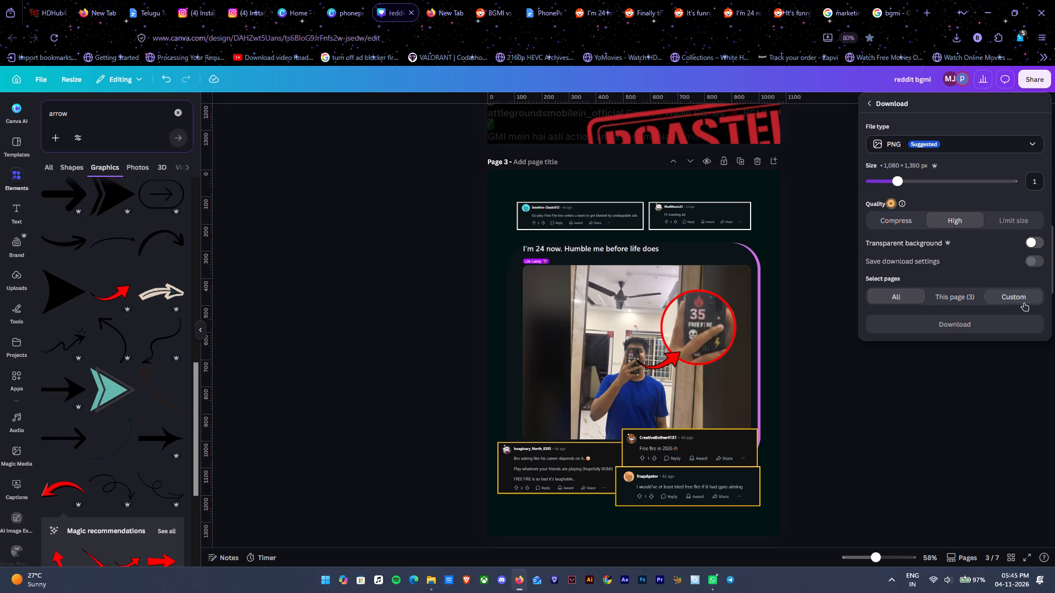
pyautogui.click(1000, 294)
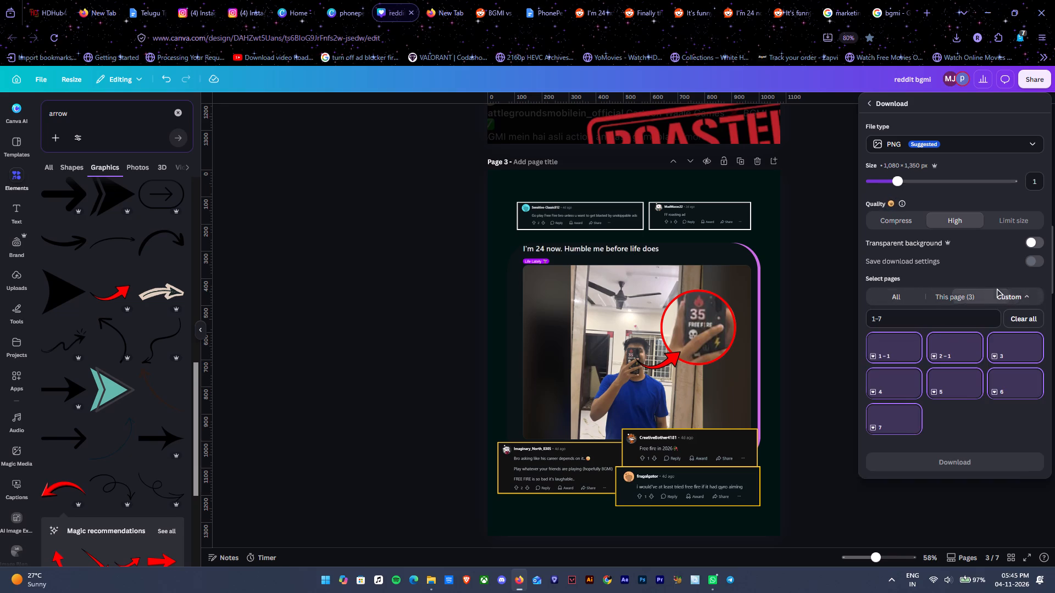
pyautogui.click(906, 352)
pyautogui.click(962, 340)
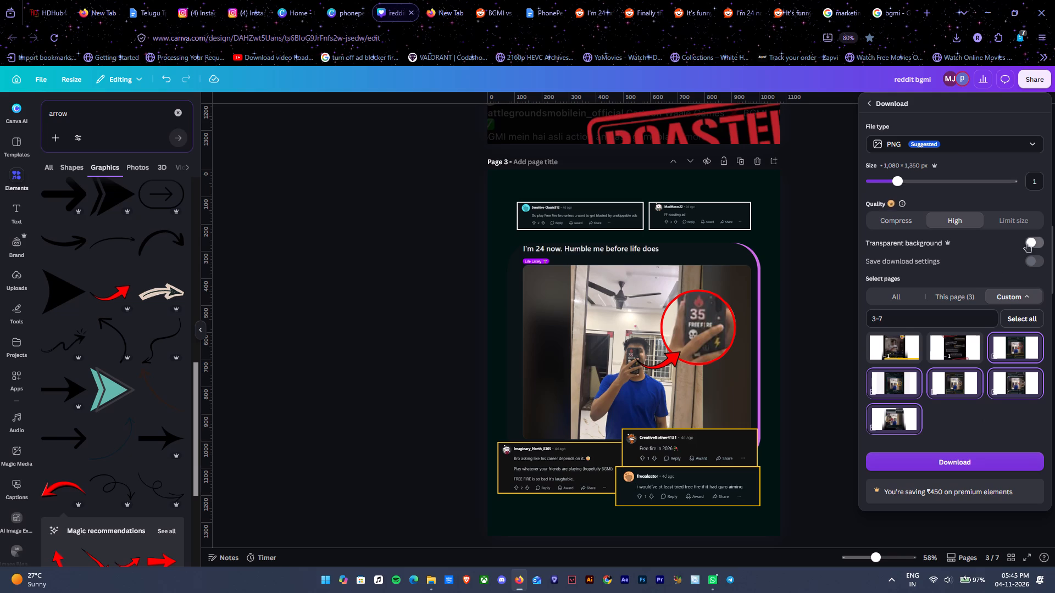
pyautogui.click(983, 457)
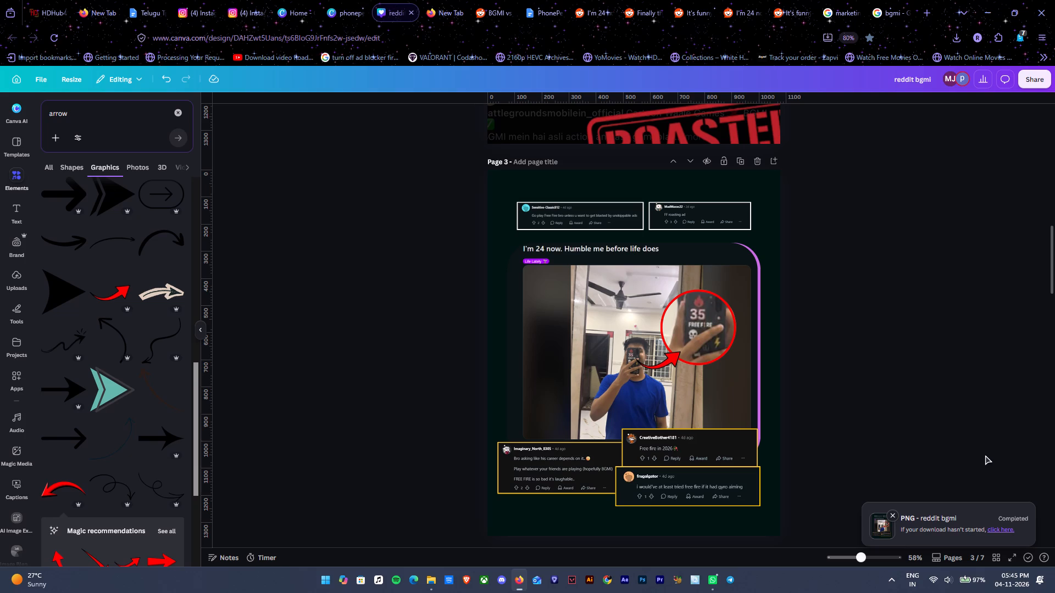
# Save the exported reddit bgmi.zip archive to the Downloads folder.
pyautogui.scroll(-6, 834, 284)
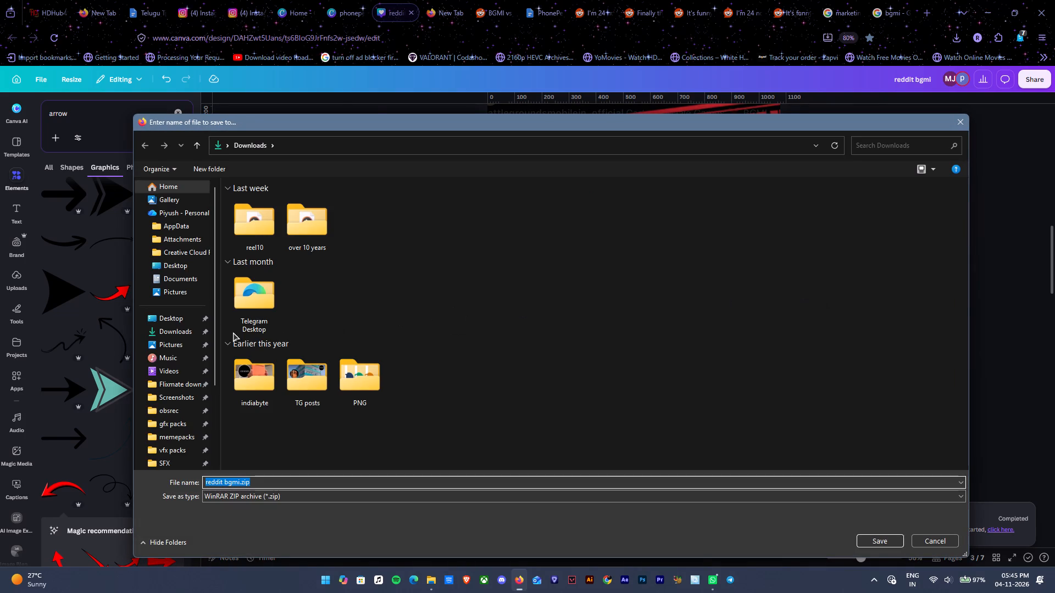
pyautogui.click(165, 332)
pyautogui.click(879, 542)
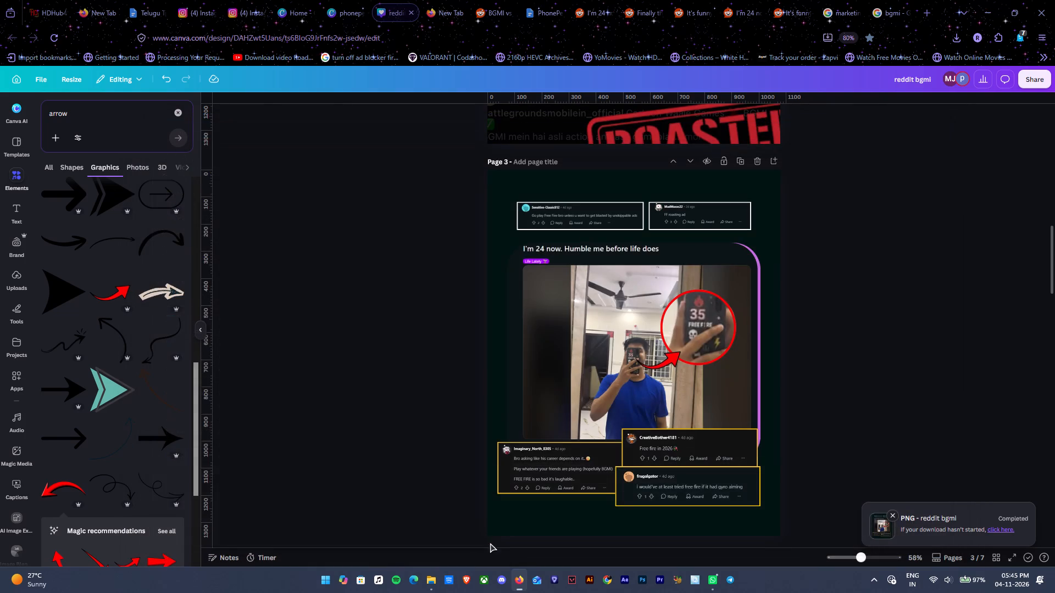
# Switch to File Explorer and extract reddit bgmi.zip directly into the Downloads folder with WinRAR.
pyautogui.click(434, 575)
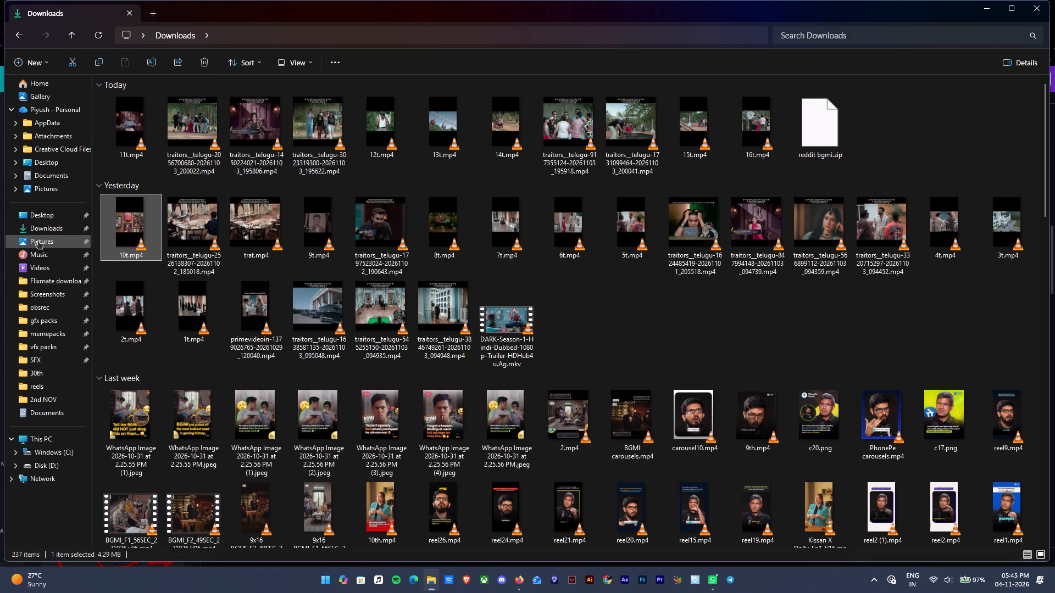
pyautogui.click(46, 228)
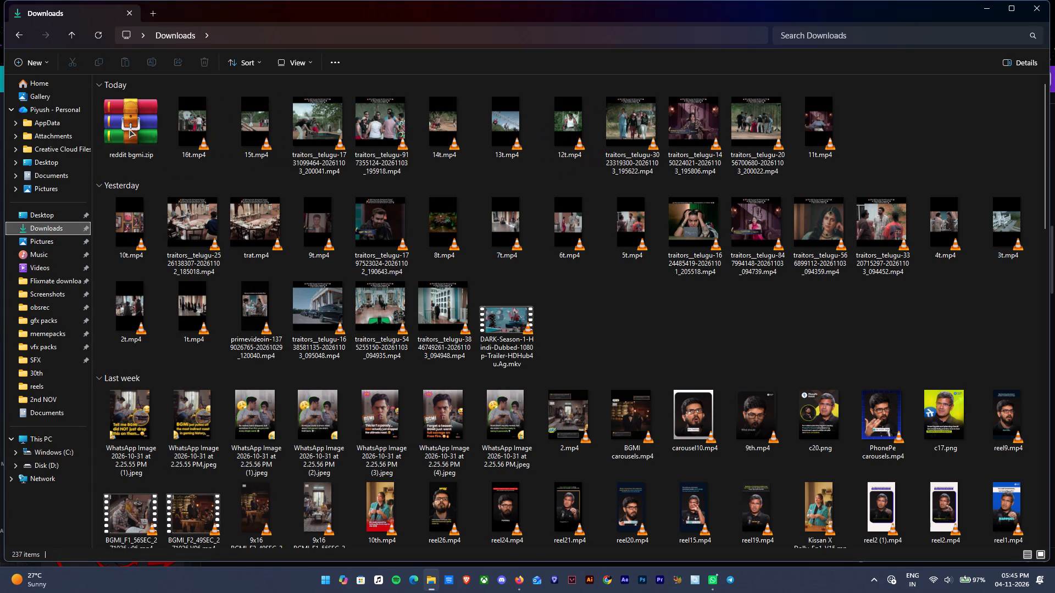
pyautogui.click(130, 121)
pyautogui.rightClick(130, 122)
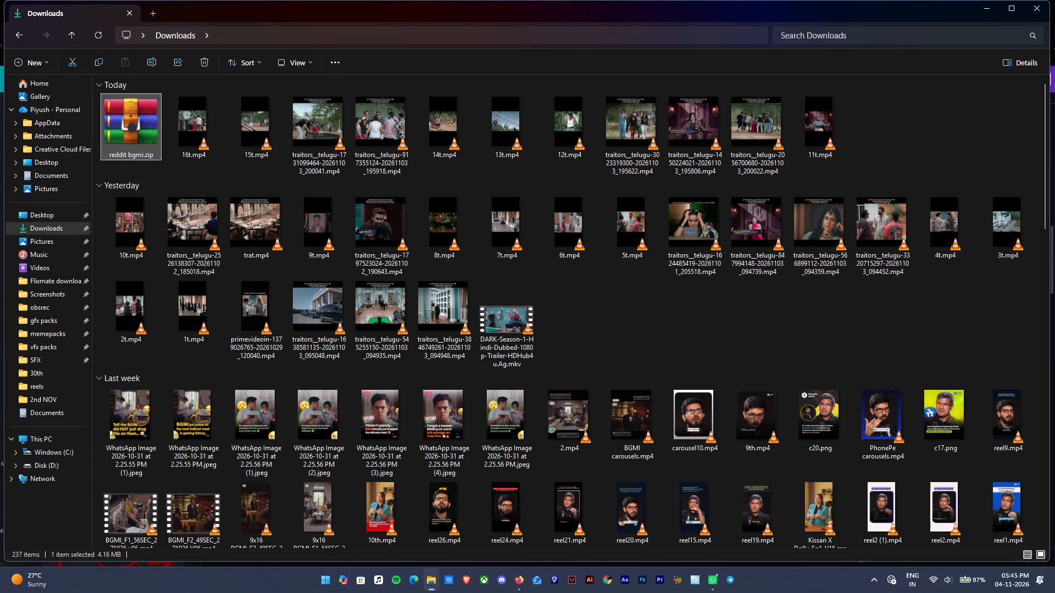
pyautogui.rightClick(129, 124)
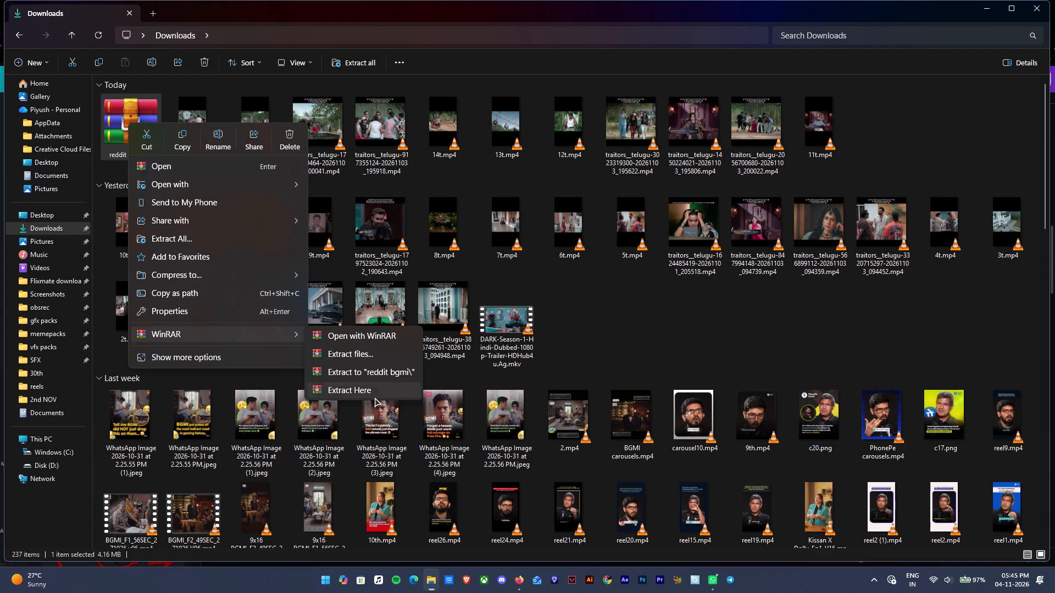
pyautogui.click(375, 396)
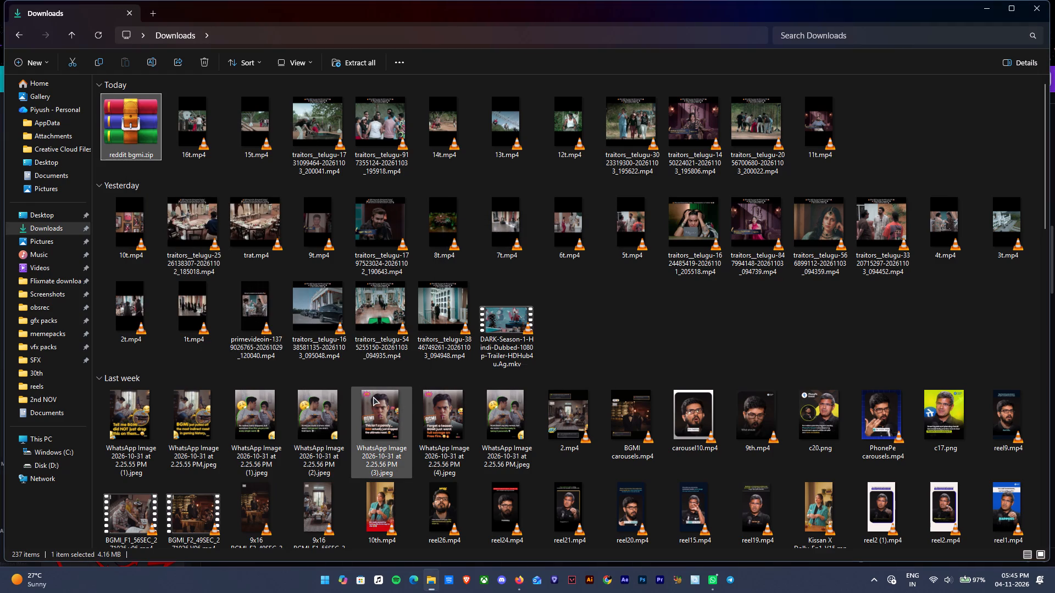
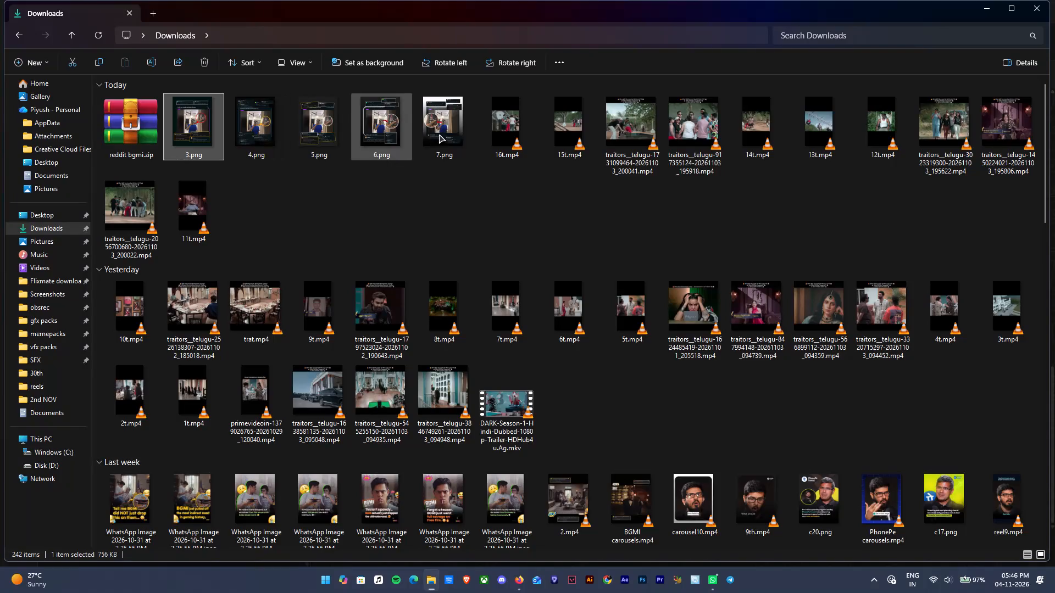
# Copy the five extracted images, 3.png through 7.png, from the Downloads folder.
pyautogui.keyDown('ctrl'); pyautogui.keyDown('shift'); pyautogui.click(440, 133); pyautogui.keyUp('shift'); pyautogui.keyUp('ctrl')
pyautogui.rightClick(440, 133)
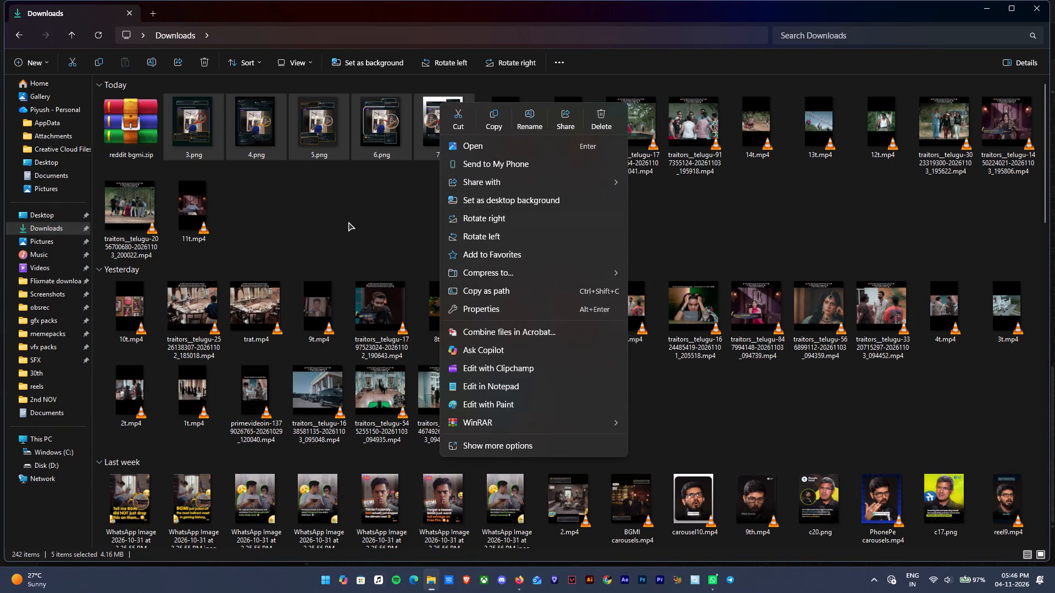
pyautogui.click(348, 200)
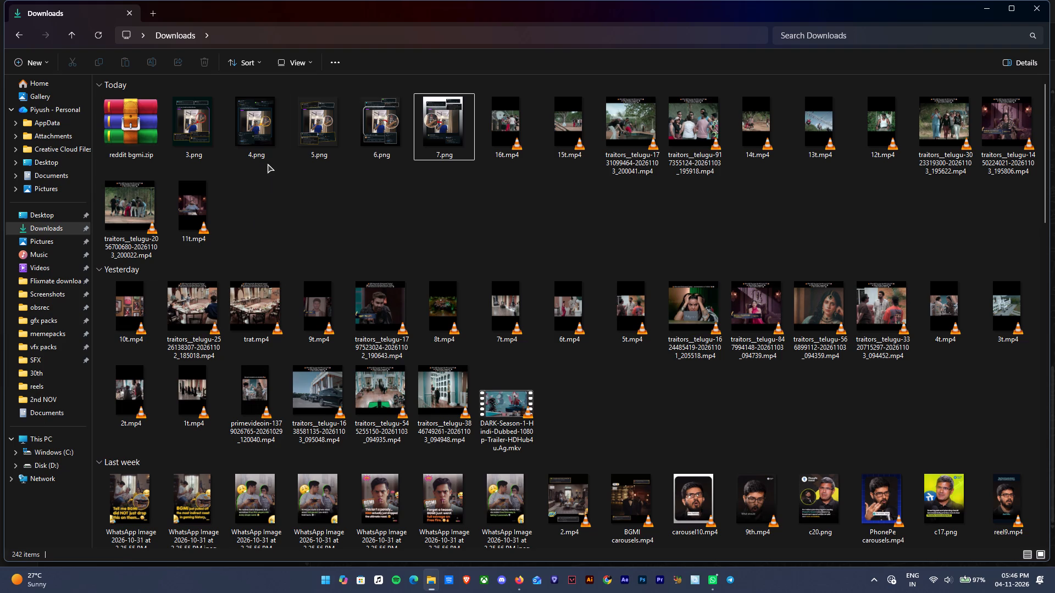
pyautogui.click(215, 131)
pyautogui.keyDown('ctrl'); pyautogui.keyDown('shift'); pyautogui.click(430, 133); pyautogui.keyUp('shift'); pyautogui.keyUp('ctrl')
pyautogui.hotkey('ctrl', 'c')
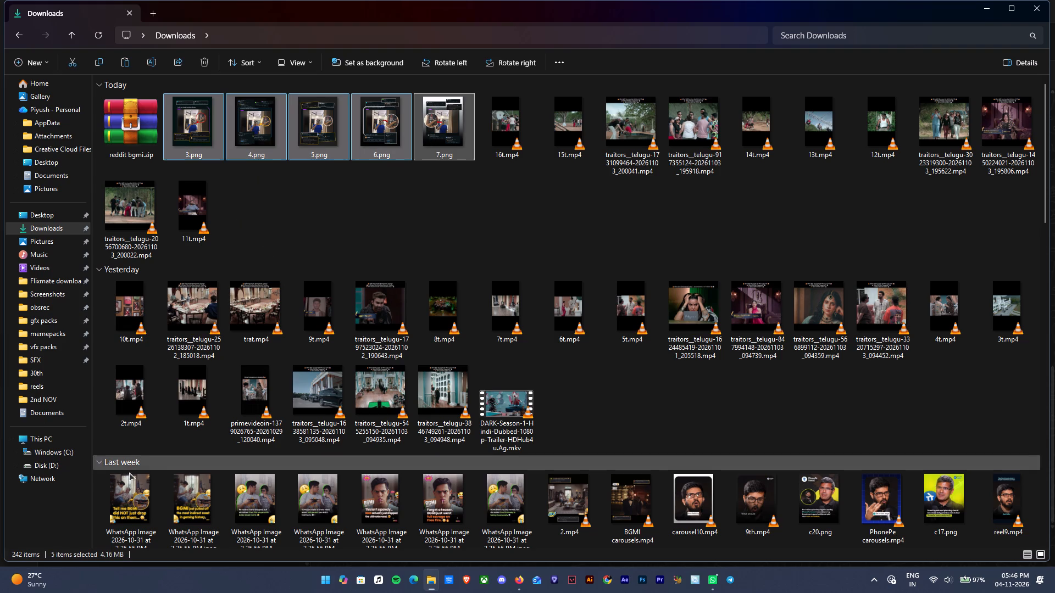
# Create a new folder named reddit inside the BGMI folder on Disk (D:).
pyautogui.click(62, 462)
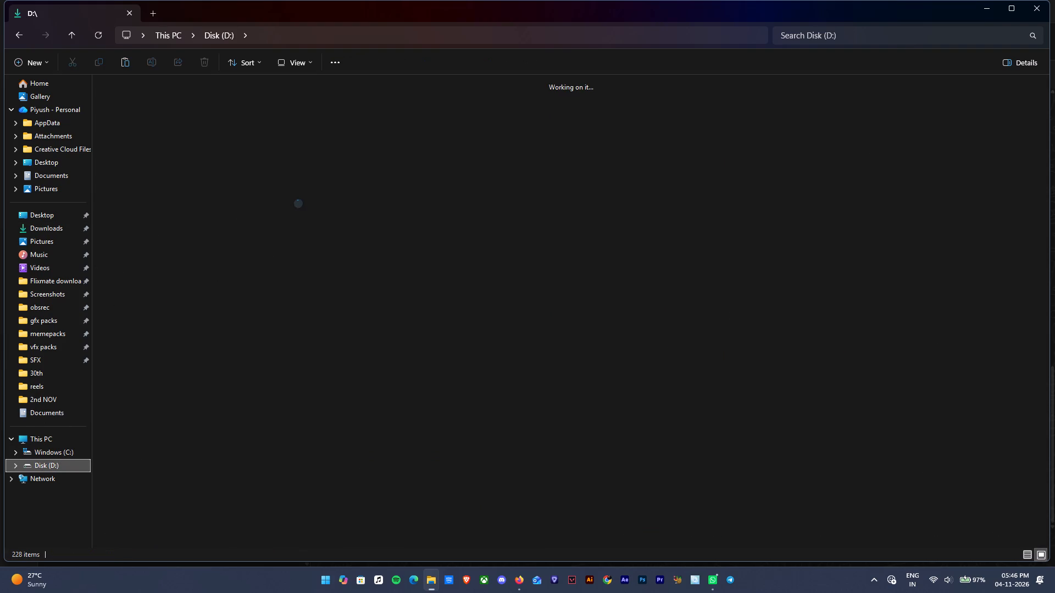
pyautogui.click(294, 199)
pyautogui.press('b')
pyautogui.scroll(5, 304, 223)
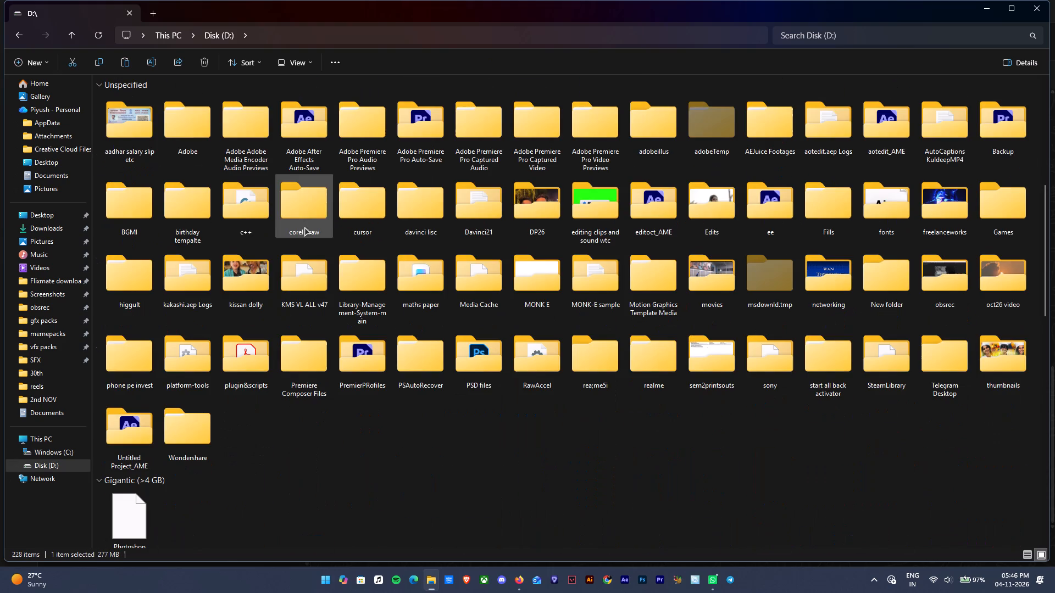
pyautogui.scroll(6, 304, 227)
pyautogui.click(177, 266)
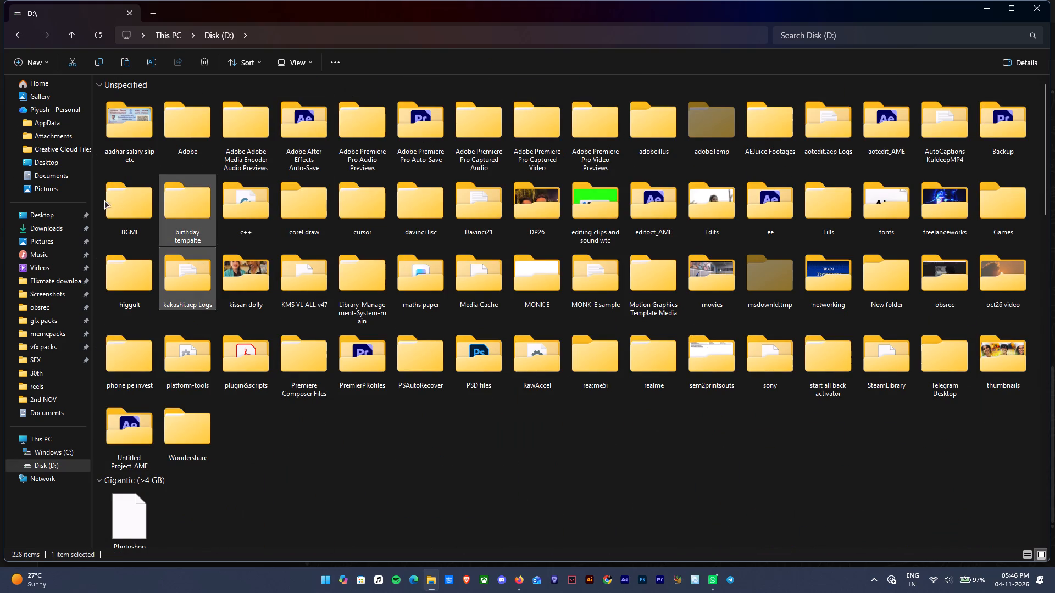
pyautogui.doubleClick(126, 206)
pyautogui.rightClick(170, 171)
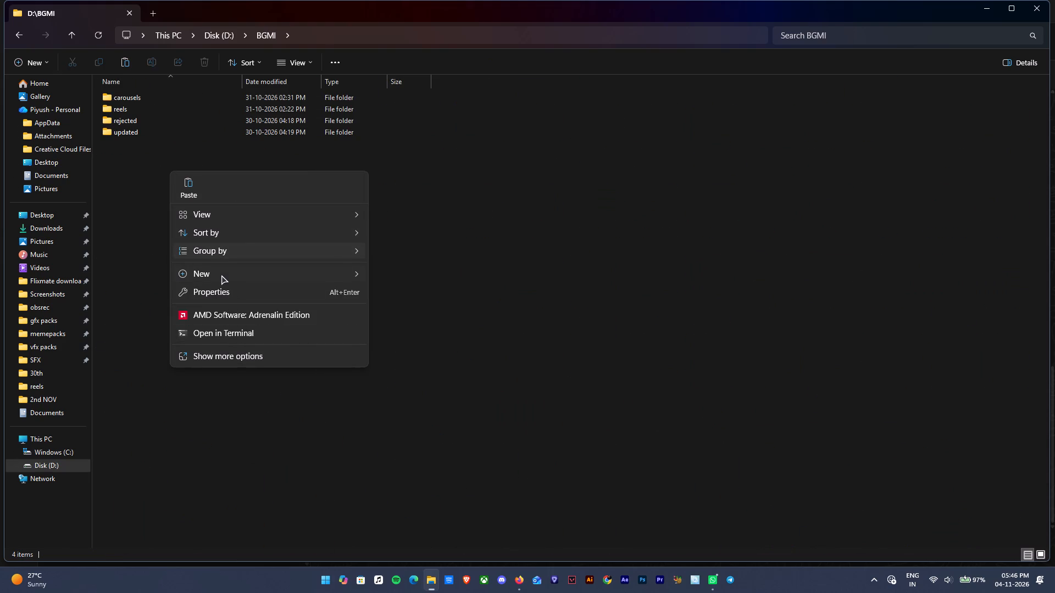
pyautogui.click(423, 280)
pyautogui.write('reddit')
pyautogui.click(432, 266)
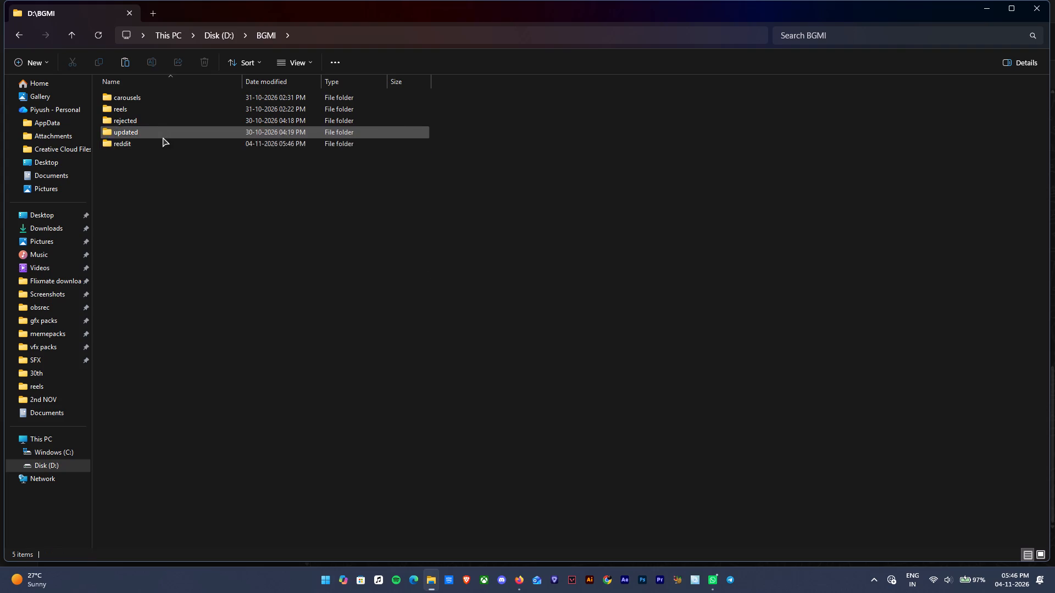
# Paste the five copied PNG images into the new reddit folder.
pyautogui.doubleClick(162, 143)
pyautogui.hotkey('ctrl', 'v')
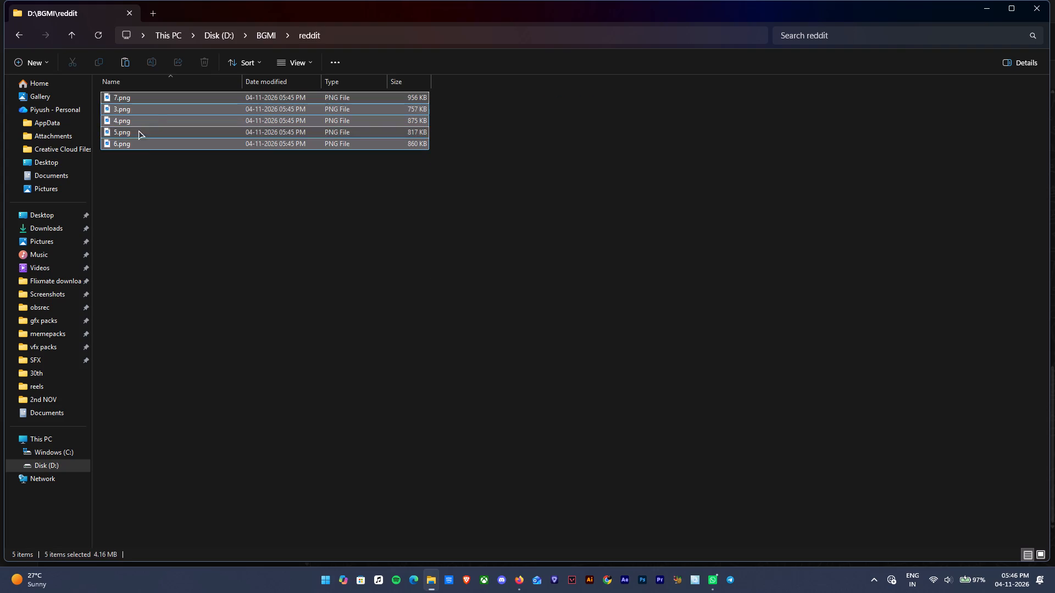
pyautogui.click(134, 186)
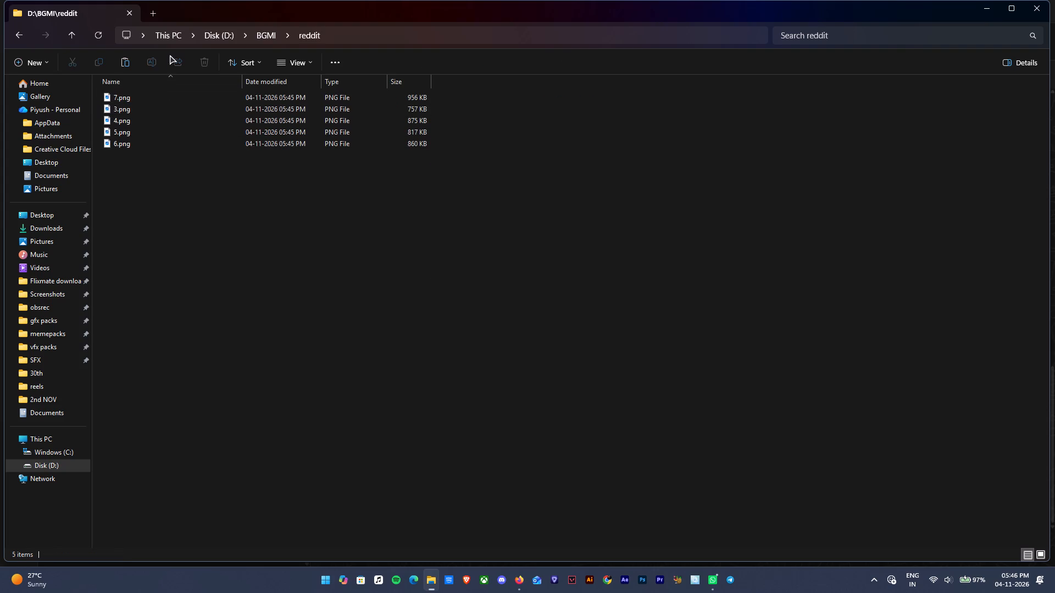
# Show the reddit folder's files as large icons, and reopen the folder from BGMI to refresh their order.
pyautogui.click(298, 63)
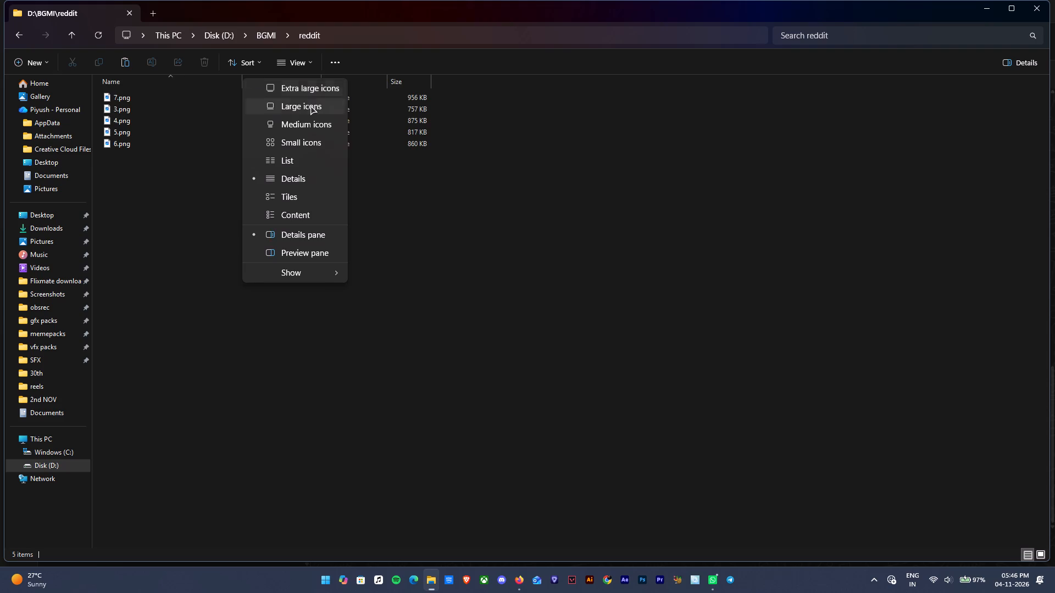
pyautogui.click(310, 105)
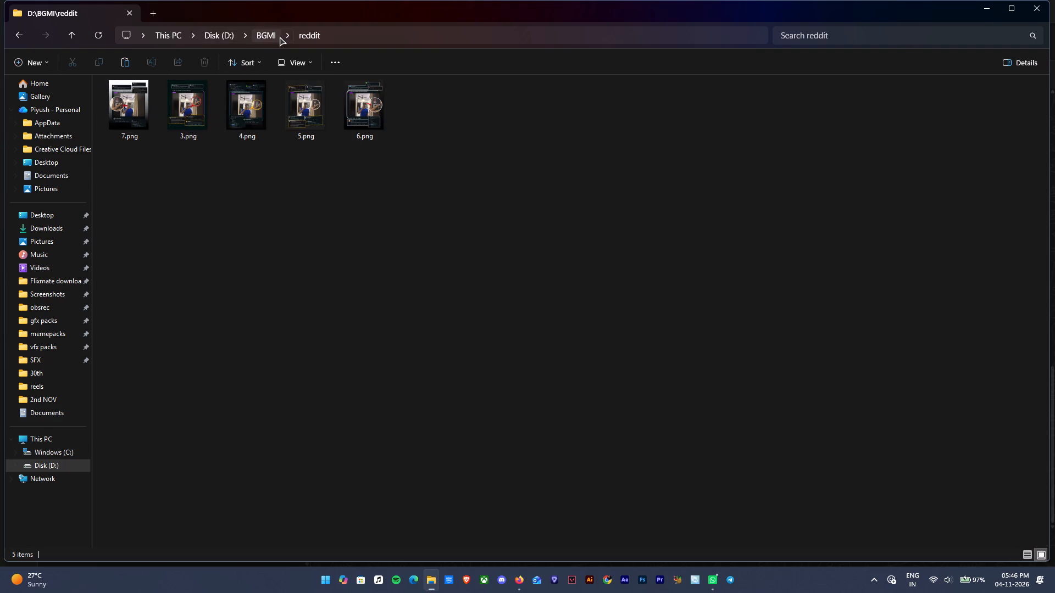
pyautogui.click(275, 33)
pyautogui.doubleClick(150, 114)
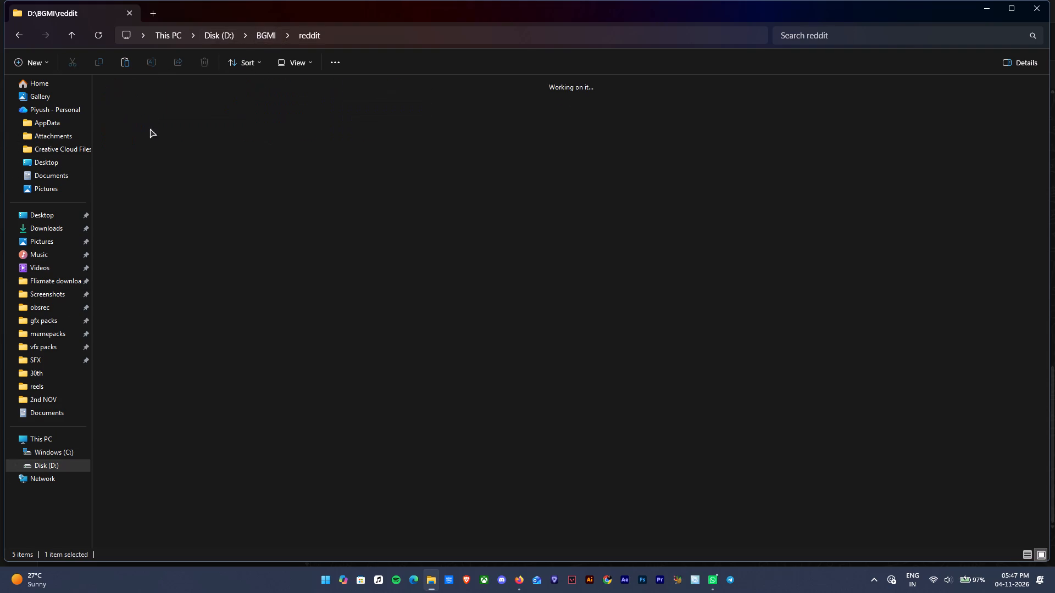
# Rename the images 3.png, 4.png, 5.png, 6.png and 7.png as 1, 2, 3, 4 and 5 respectively, keeping the png extension.
pyautogui.click(132, 110)
pyautogui.click(151, 65)
pyautogui.press('1')
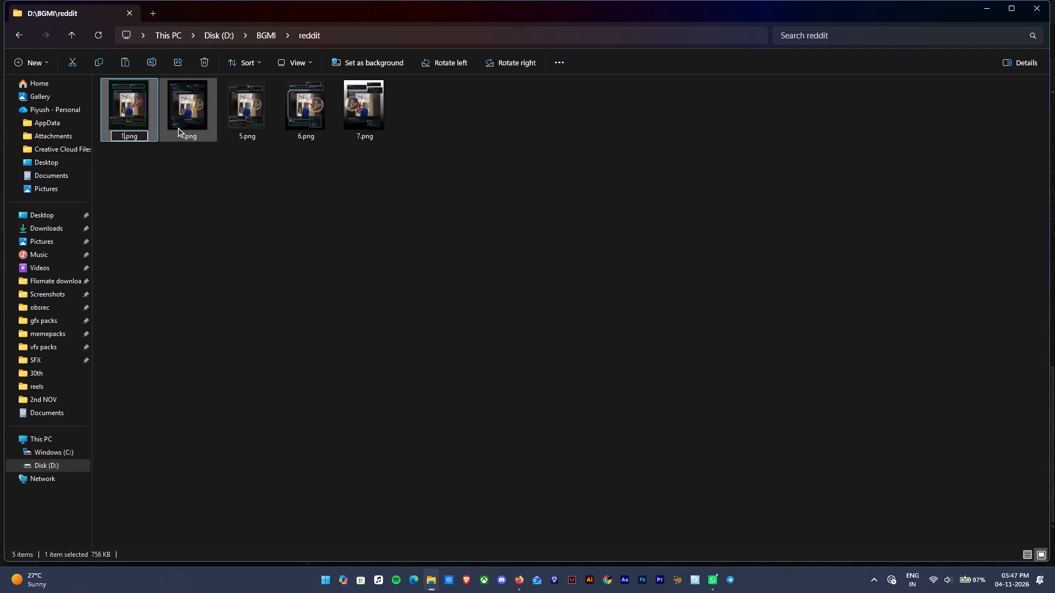
pyautogui.click(183, 121)
pyautogui.click(149, 63)
pyautogui.press('2')
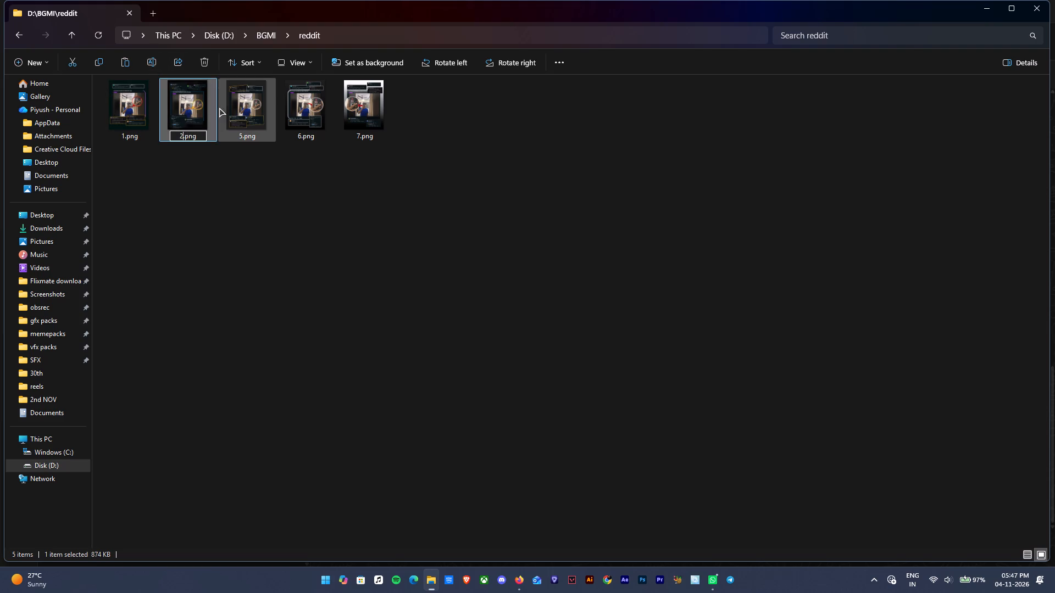
pyautogui.click(219, 107)
pyautogui.click(148, 64)
pyautogui.press('3')
pyautogui.click(285, 119)
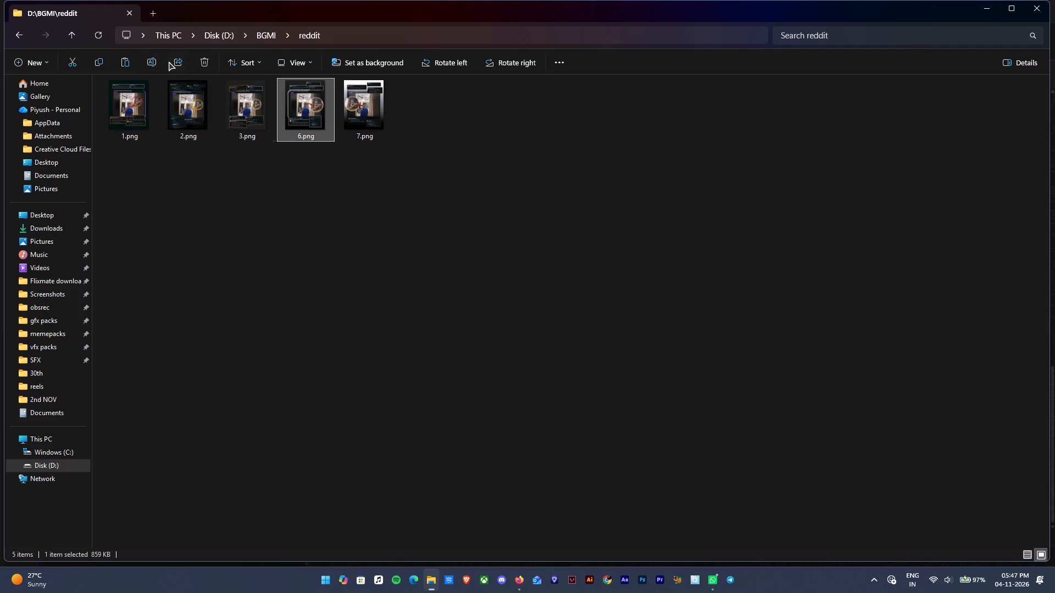
pyautogui.click(156, 63)
pyautogui.press('4')
pyautogui.click(345, 102)
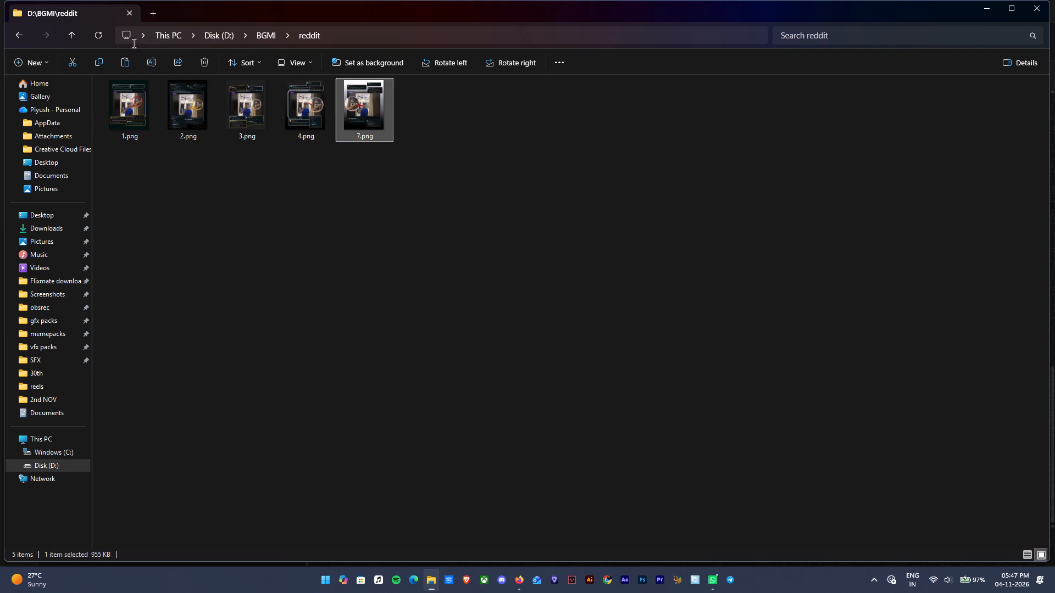
pyautogui.click(154, 63)
pyautogui.press('5')
pyautogui.click(585, 149)
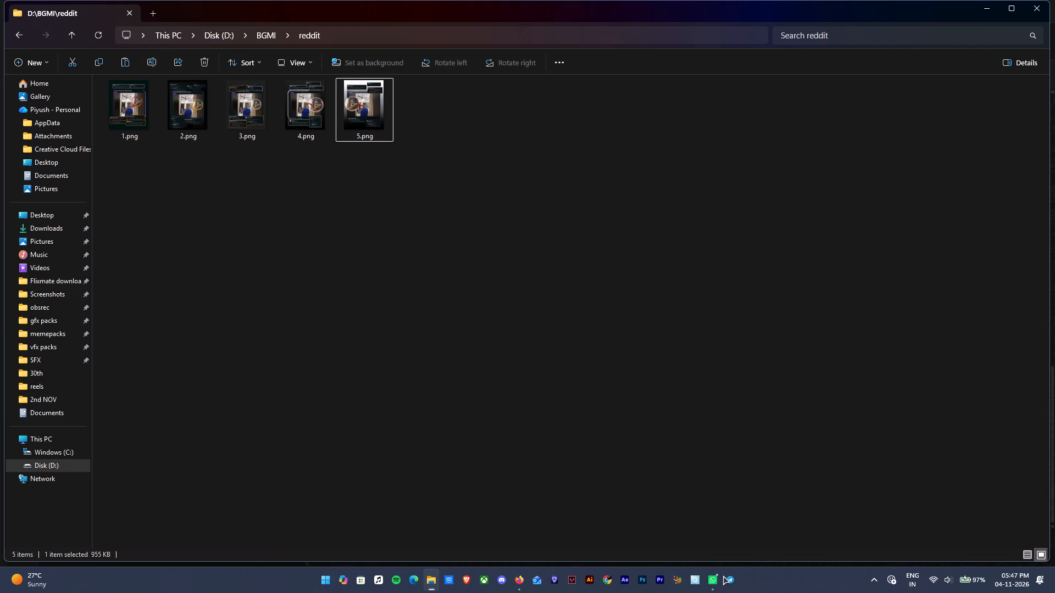
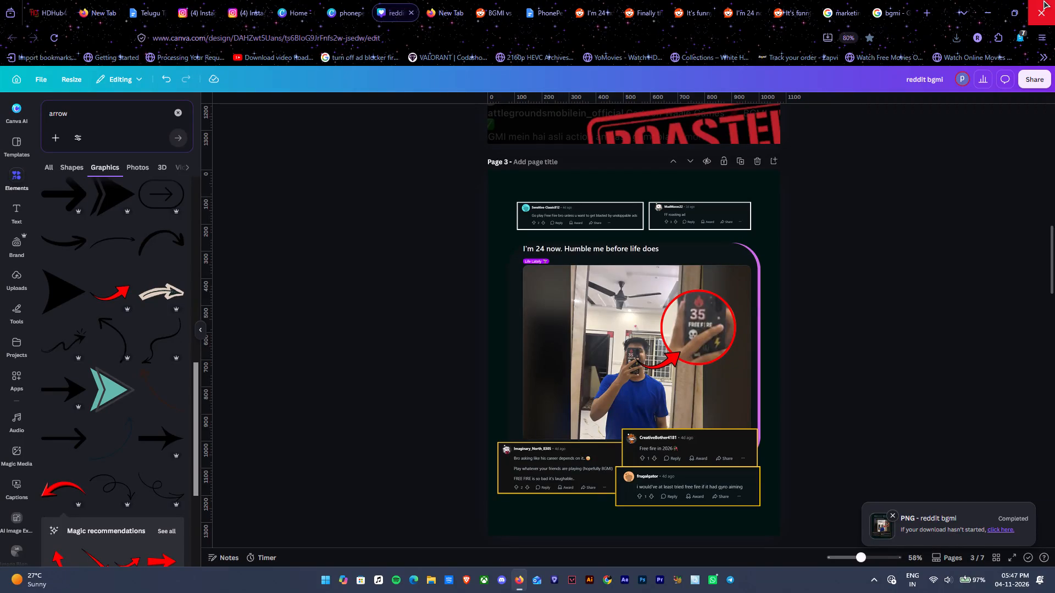
# Close the Firefox window containing the reddit bgmi design.
pyautogui.click(1043, 0)
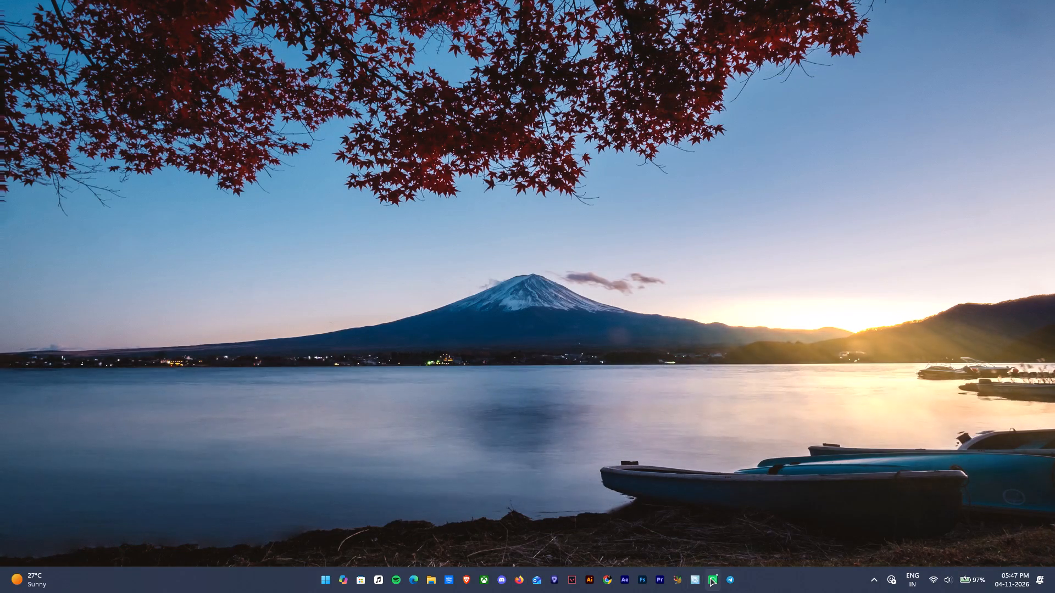
# Open WhatsApp.
pyautogui.click(710, 577)
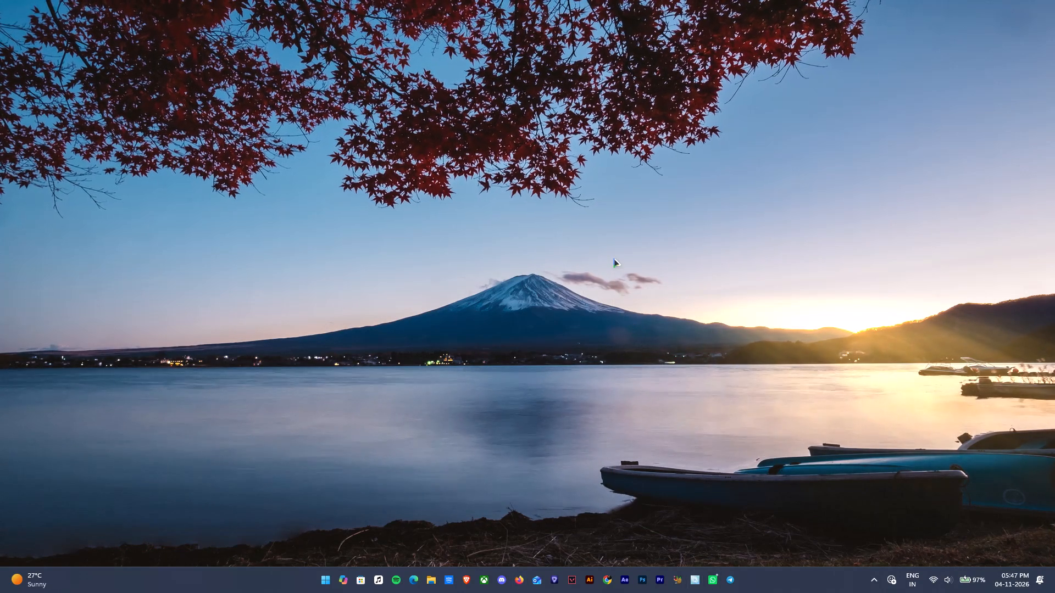